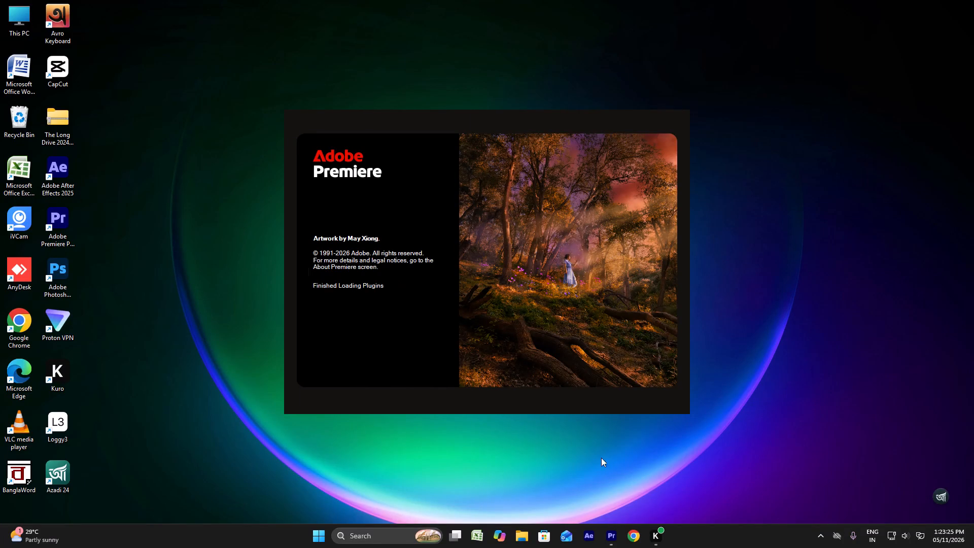
# Switch to Chrome and open the bookmarked PDF "Video 3 - Editor brief Hinglish 1 Nov 2026".
pyautogui.click(633, 542)
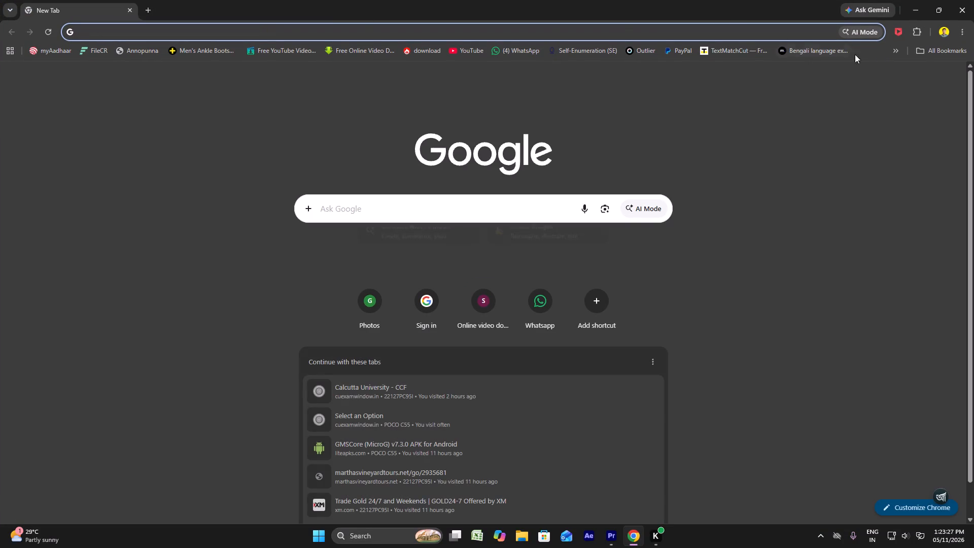
pyautogui.click(899, 50)
pyautogui.click(830, 113)
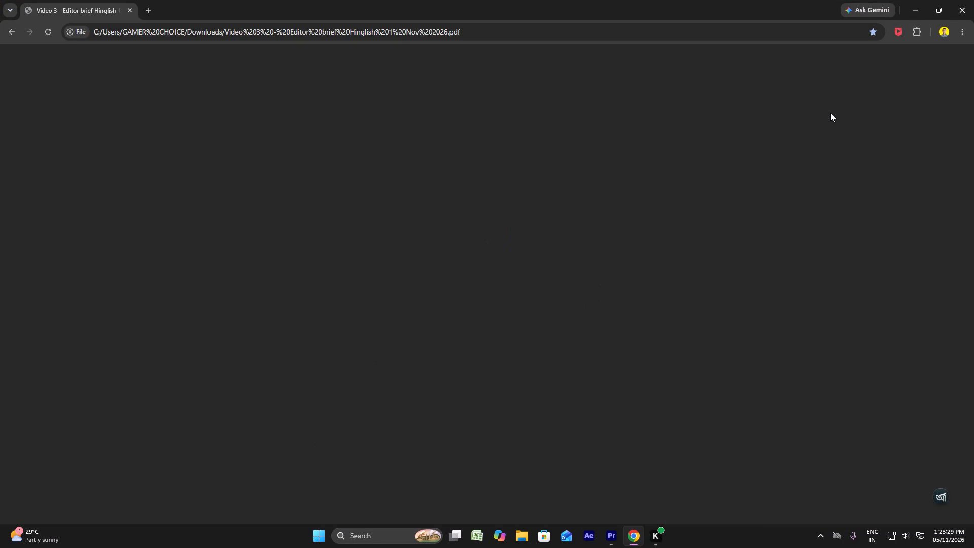
pyautogui.scroll(-5, 340, 268)
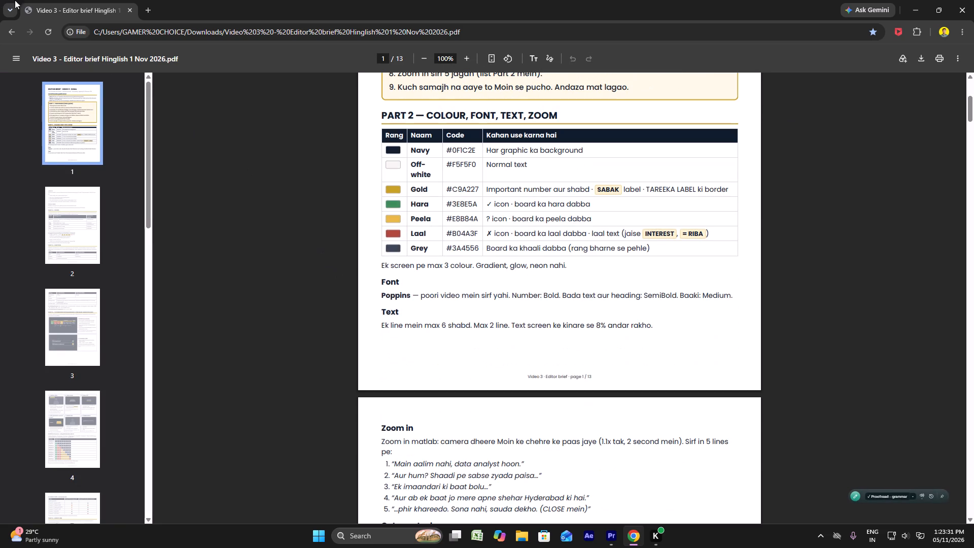
# Duplicate the browser tab containing the Video 3 editor brief.
pyautogui.rightClick(73, 1)
pyautogui.click(109, 95)
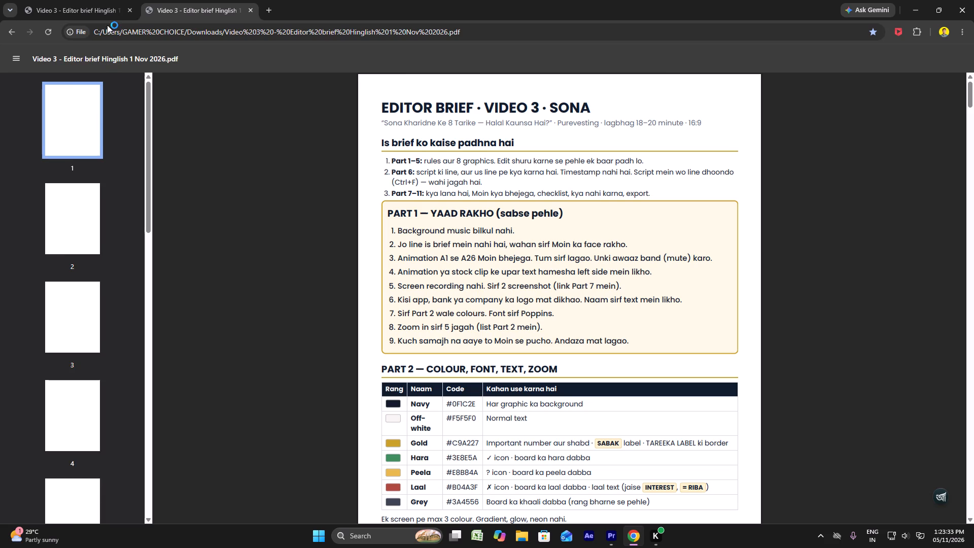
# Return to Adobe Premiere and open the recent project Gold.
pyautogui.click(924, 0)
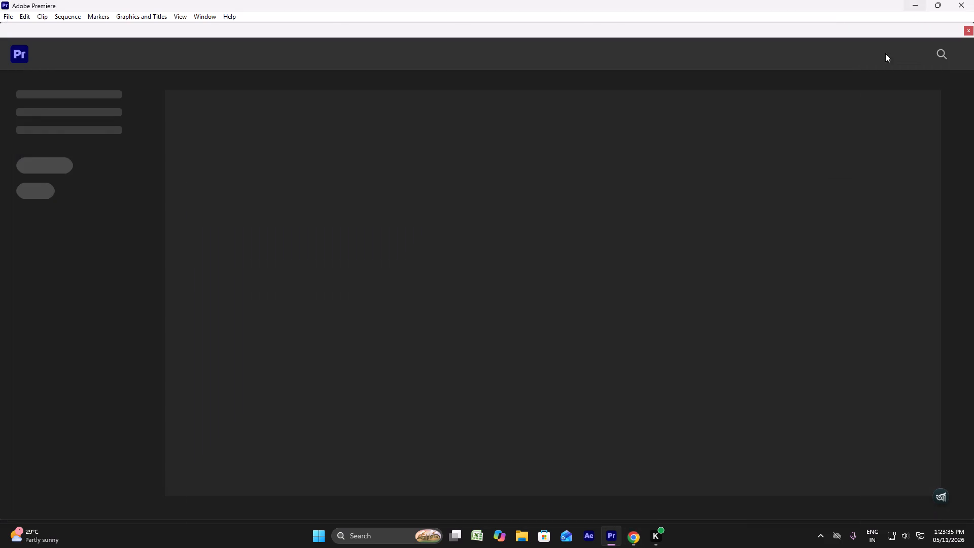
pyautogui.scroll(-1, 722, 301)
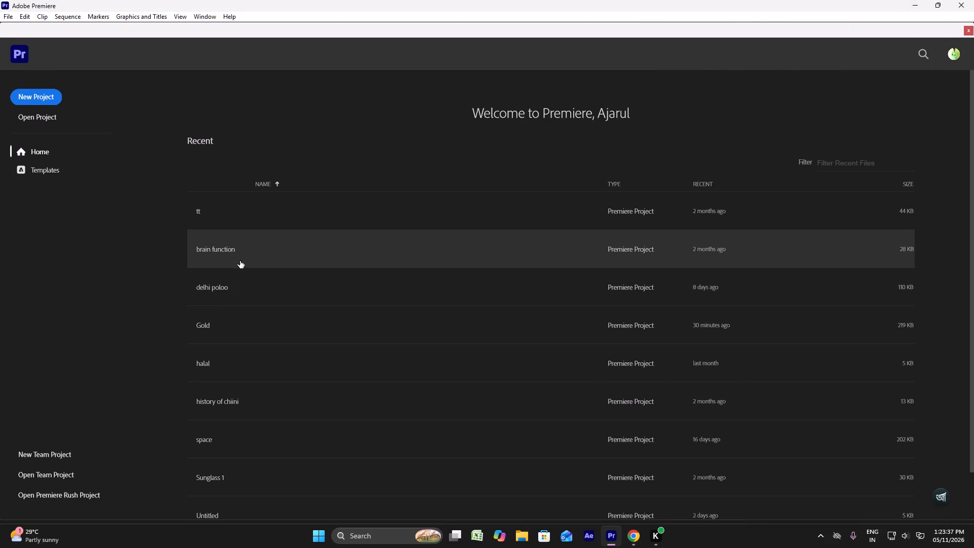
pyautogui.click(231, 334)
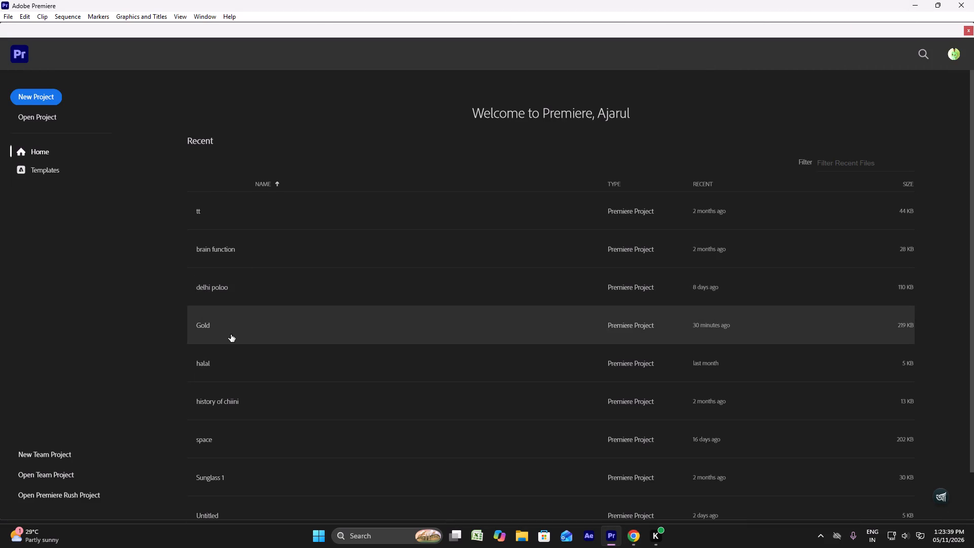
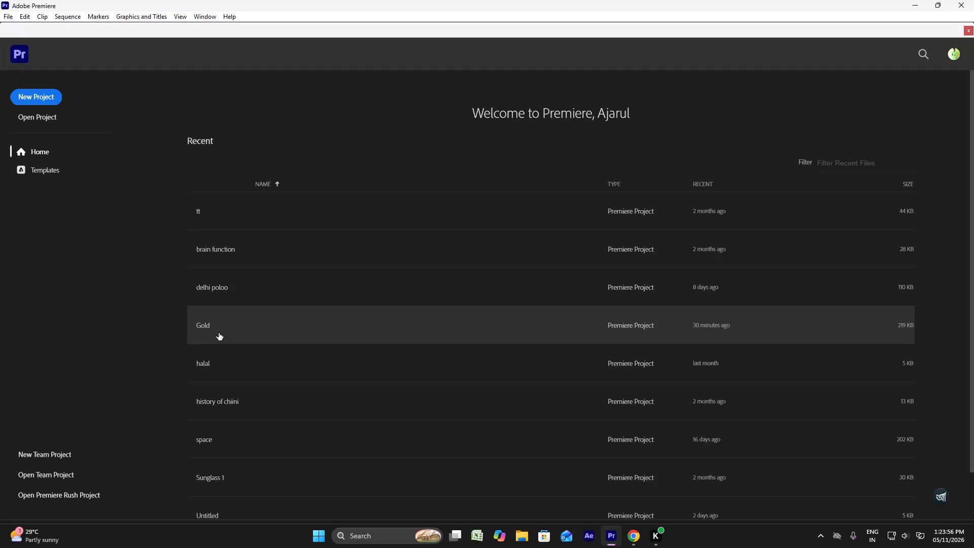
# Open the recent project Gold and dismiss the missing-media dialog without relinking stock 4.mp4.
pyautogui.click(219, 332)
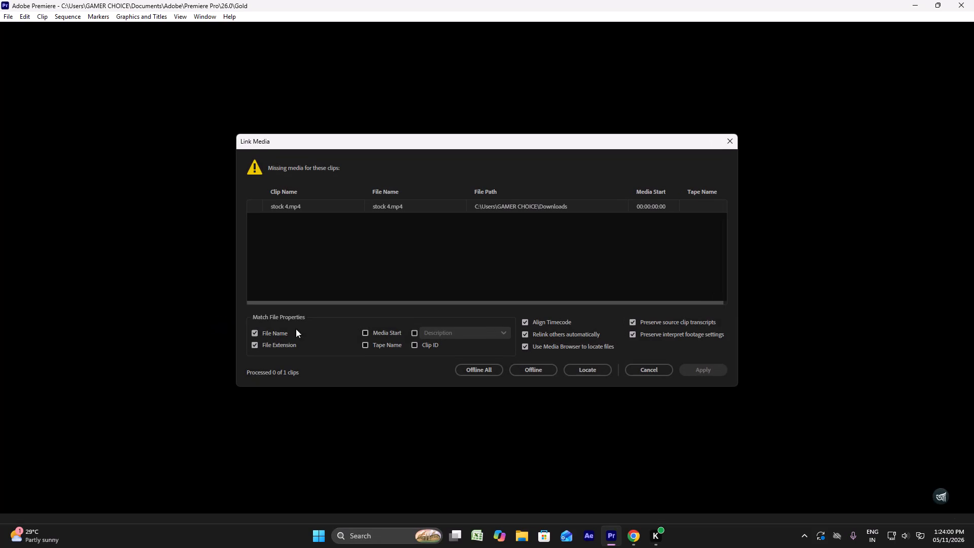
pyautogui.click(654, 369)
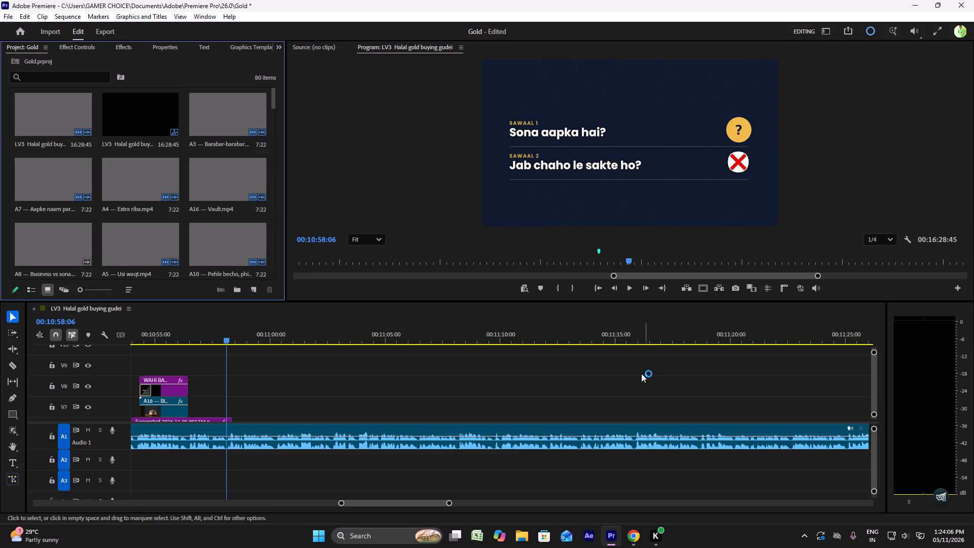
# Play back the sequence from about 00:10:56 to review the WAHI BADI DEG clip and the two-question card.
pyautogui.click(199, 329)
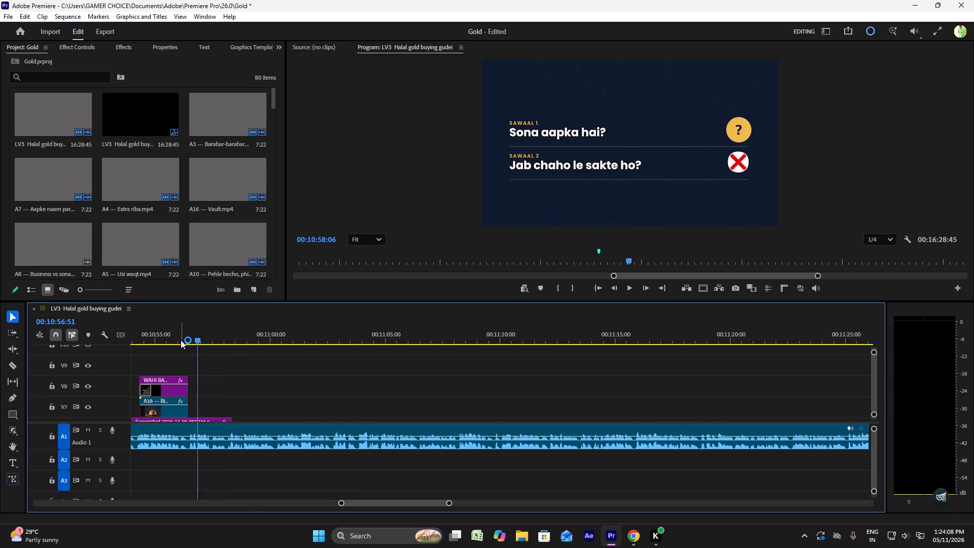
pyautogui.click(181, 340)
pyautogui.press('space')
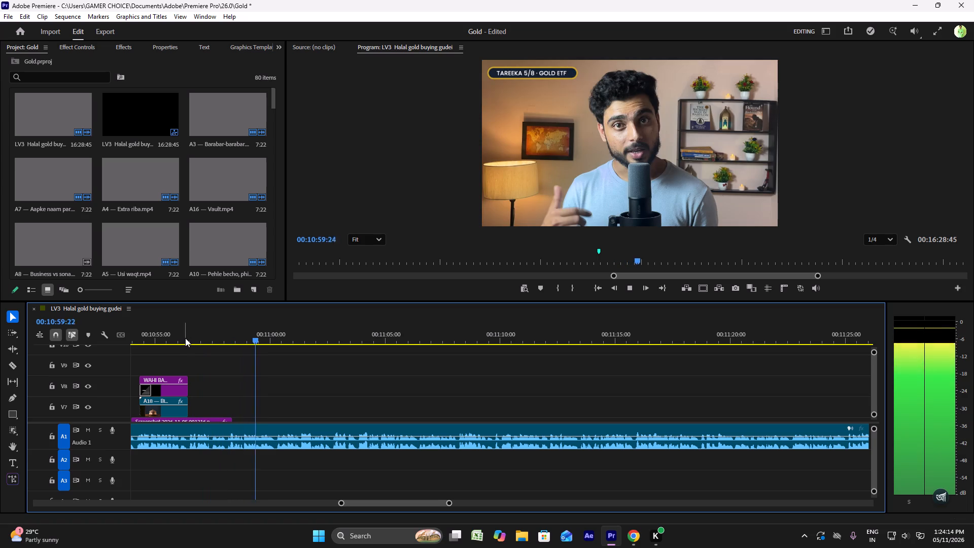
pyautogui.press('space')
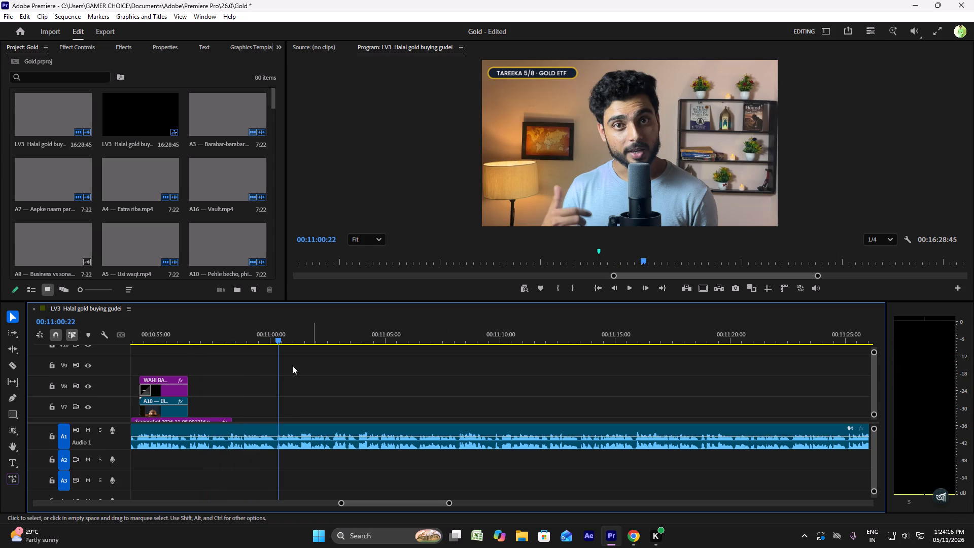
pyautogui.click(181, 339)
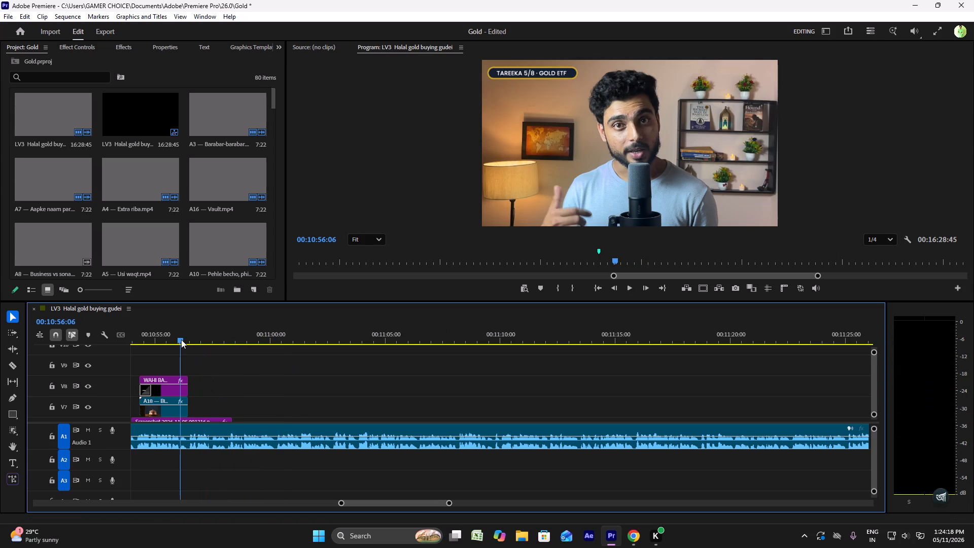
pyautogui.press('space')
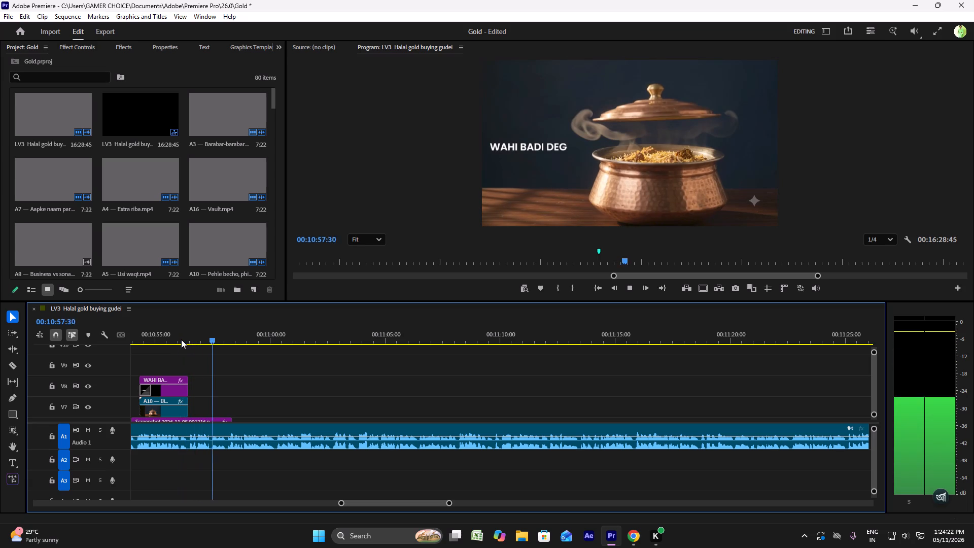
pyautogui.press('space')
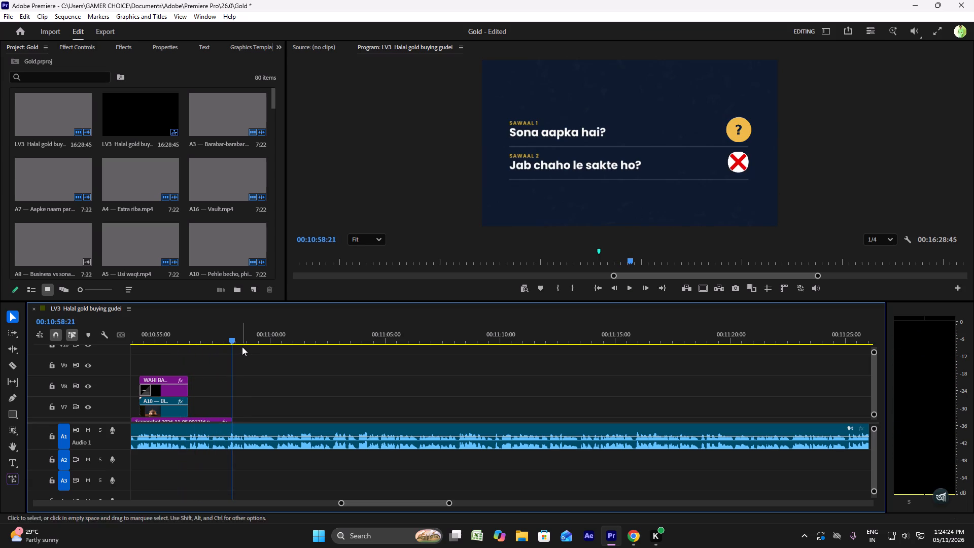
pyautogui.click(237, 344)
pyautogui.click(200, 346)
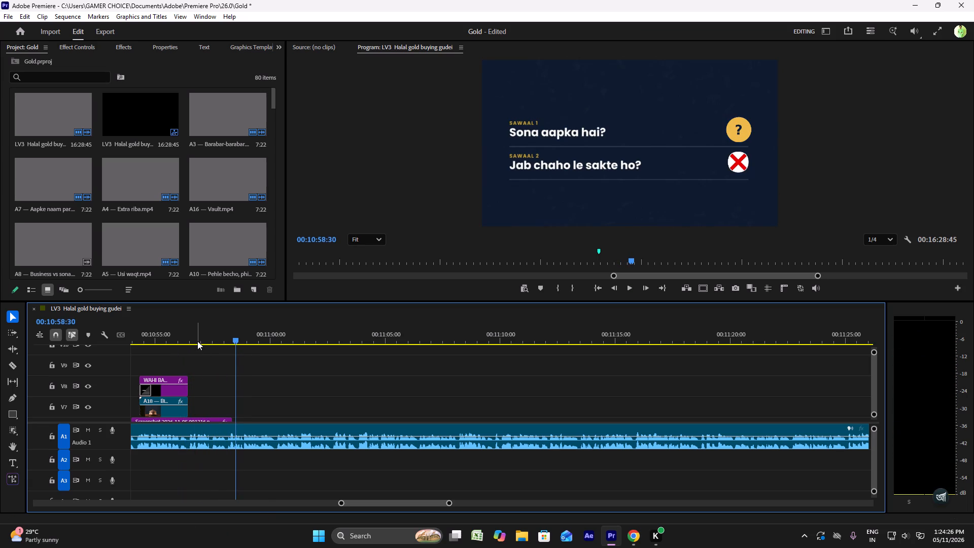
pyautogui.click(197, 341)
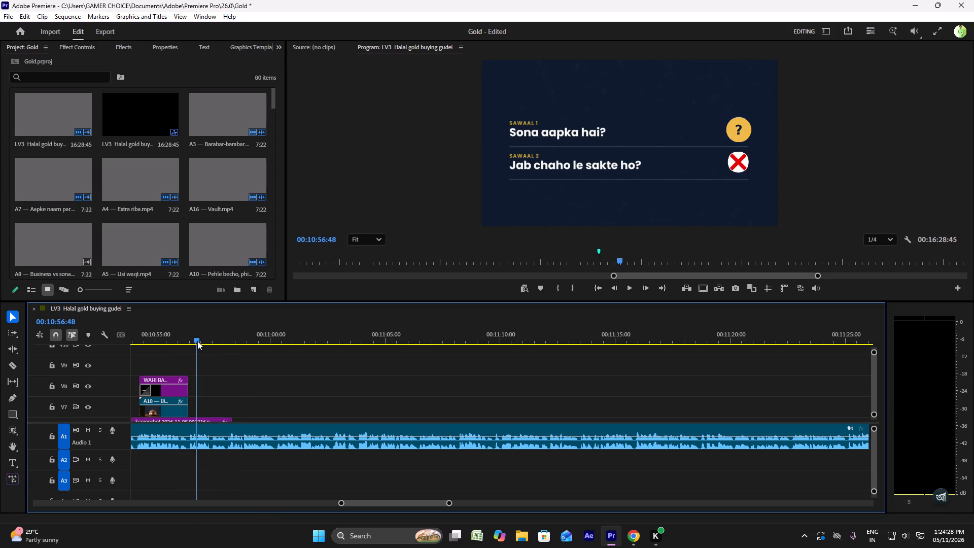
pyautogui.keyDown('alt'); pyautogui.scroll(-4, 197, 341); pyautogui.keyUp('alt')
pyautogui.scroll(5, 197, 341)
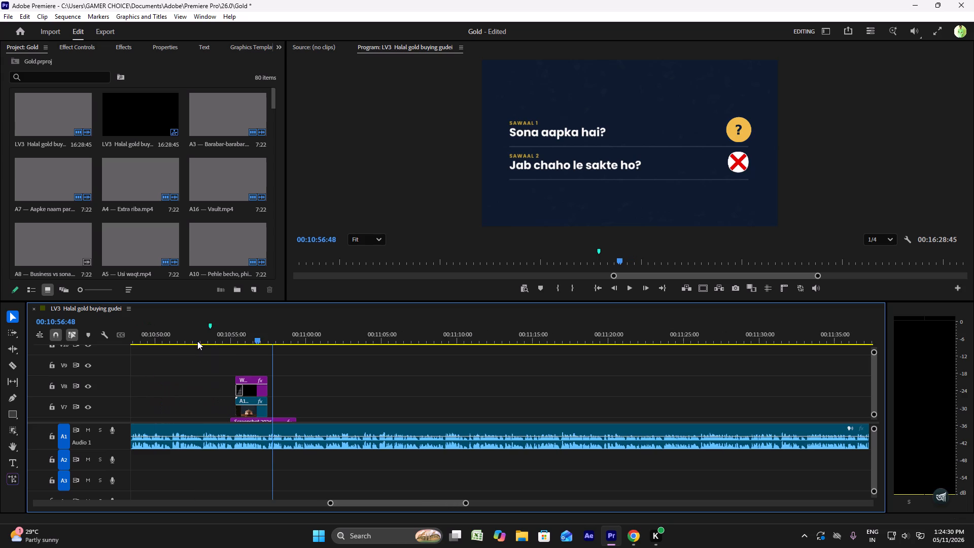
pyautogui.press('space')
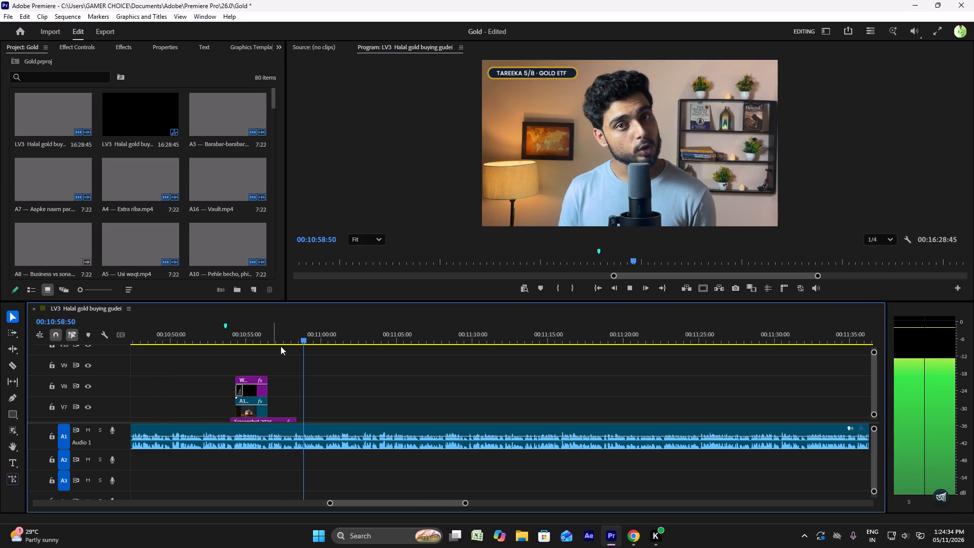
pyautogui.press('space')
# Replay from about 00:10:57 to review the red cross on the question card and the talking-head lines after it.
pyautogui.keyDown('ctrl'); pyautogui.scroll(-8, 284, 360); pyautogui.keyUp('ctrl')
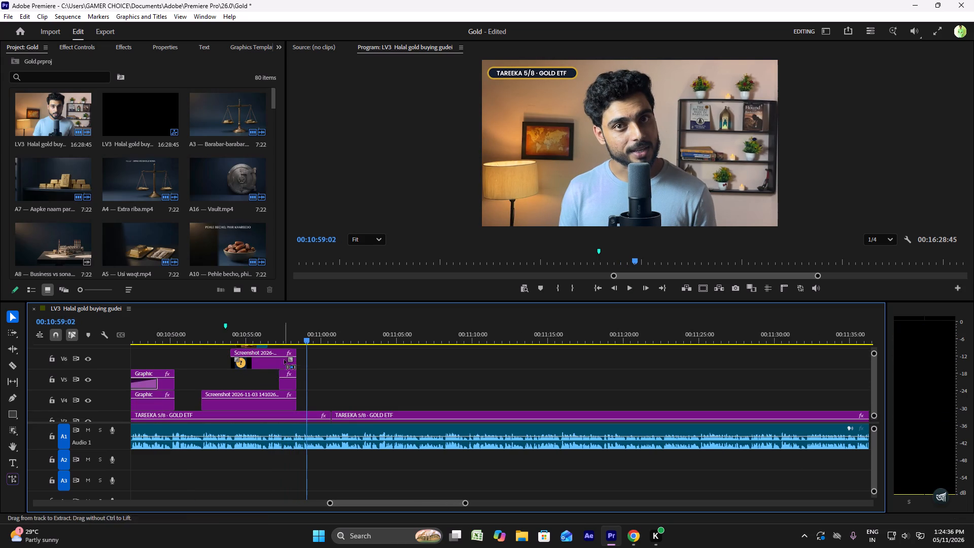
pyautogui.click(272, 337)
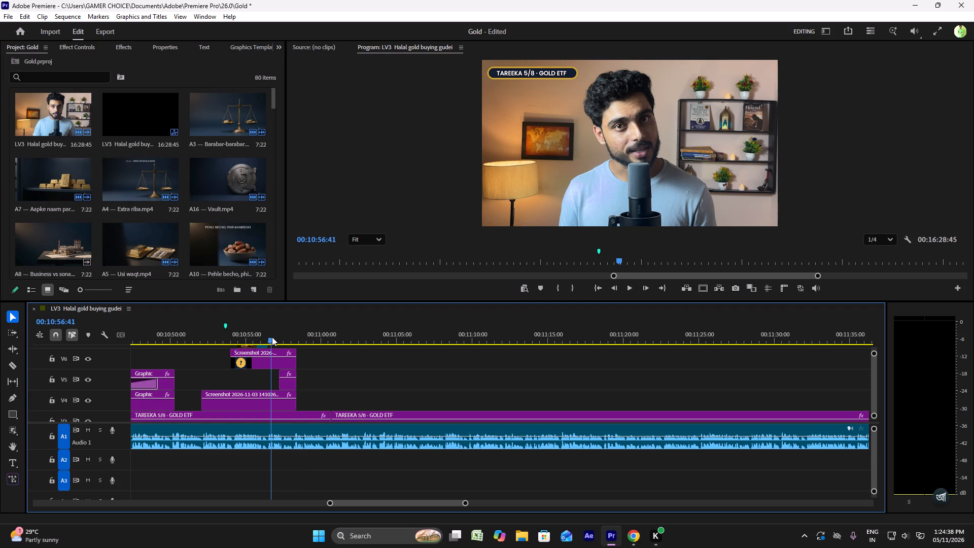
pyautogui.press('space')
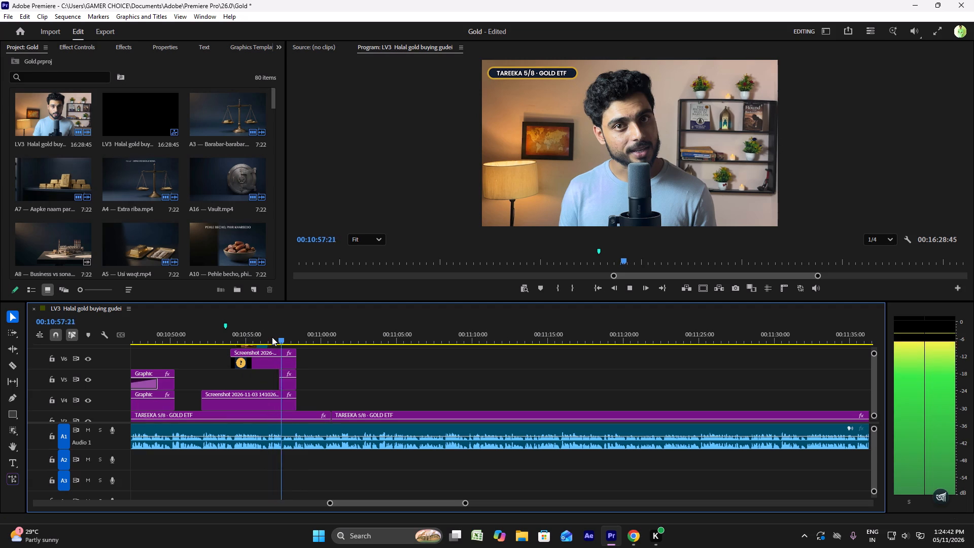
pyautogui.press('space')
pyautogui.click(277, 337)
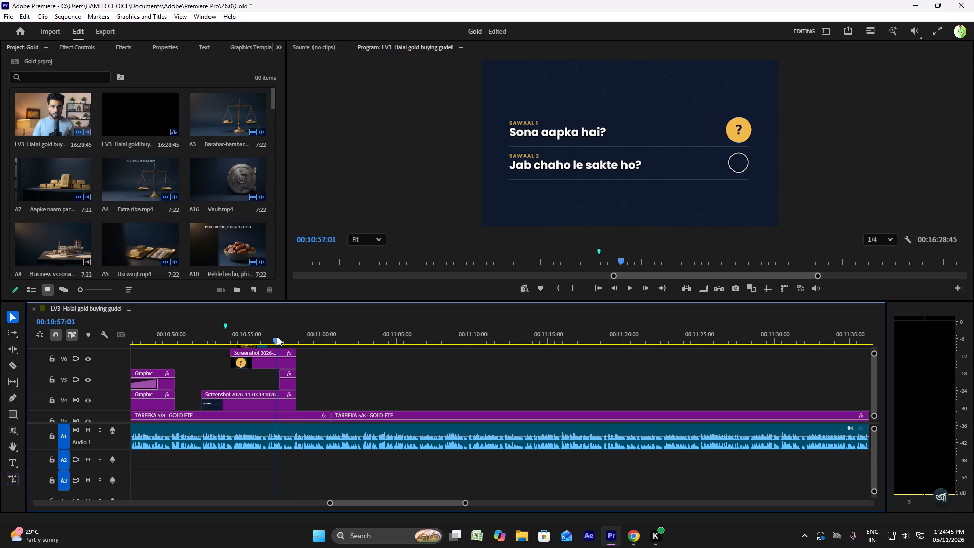
pyautogui.press('space')
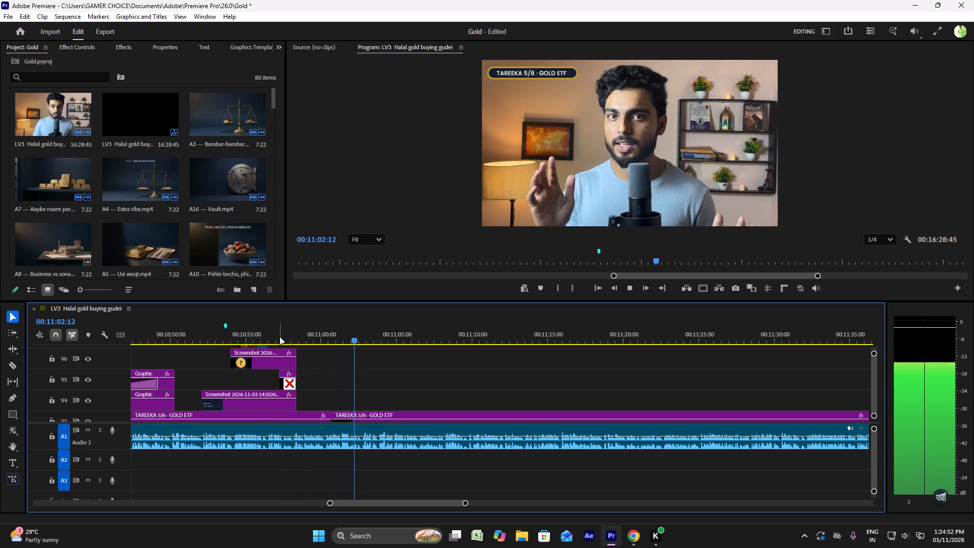
pyautogui.click(283, 335)
pyautogui.press('space')
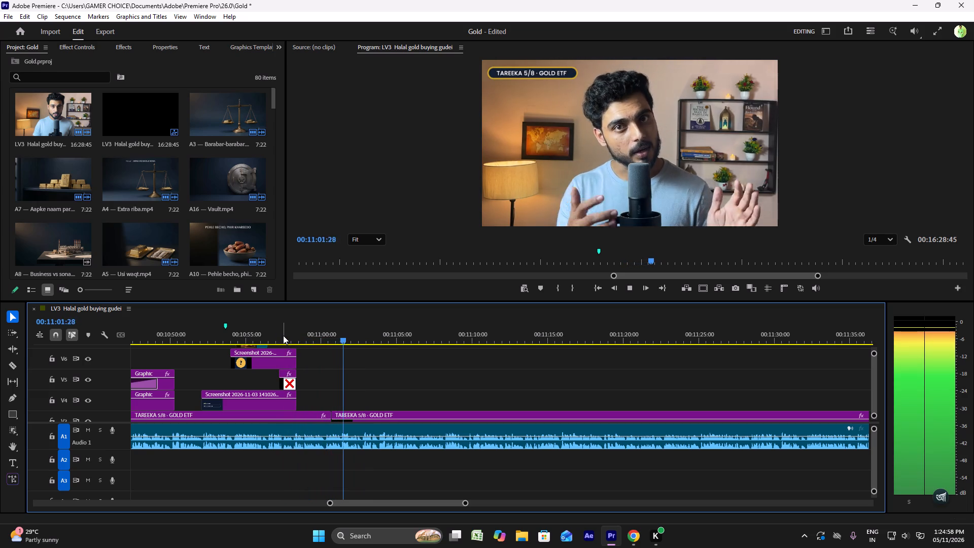
pyautogui.press('space')
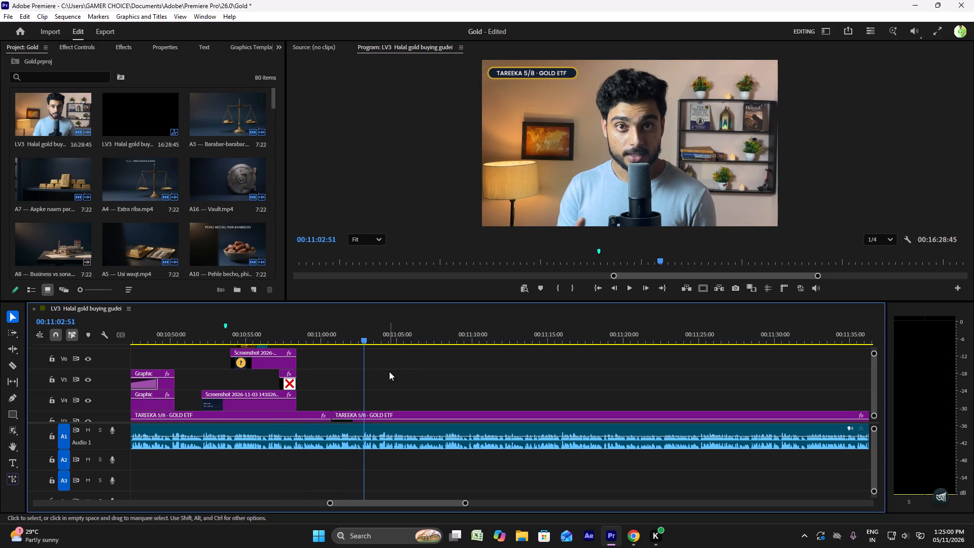
pyautogui.keyDown('ctrl'); pyautogui.scroll(-5, 388, 373); pyautogui.keyUp('ctrl')
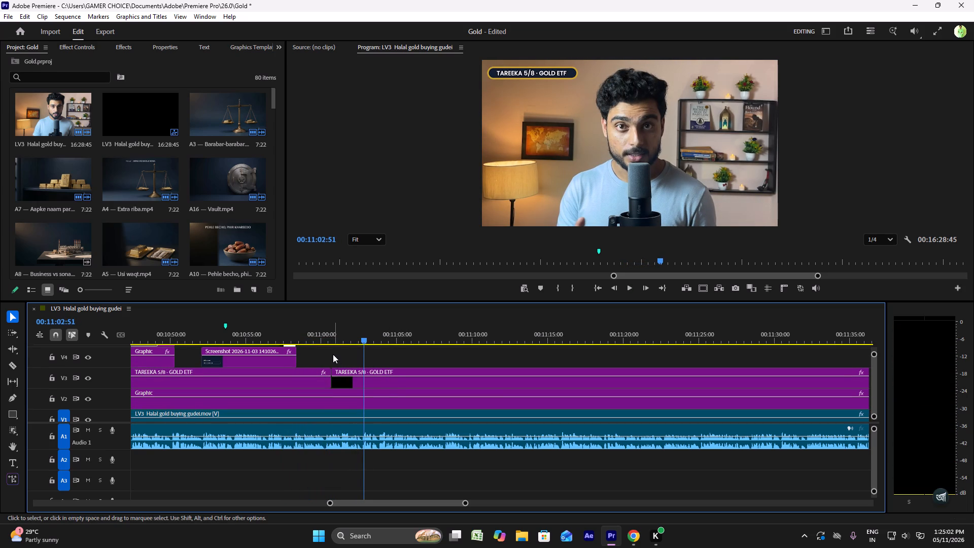
pyautogui.click(296, 326)
pyautogui.press('space')
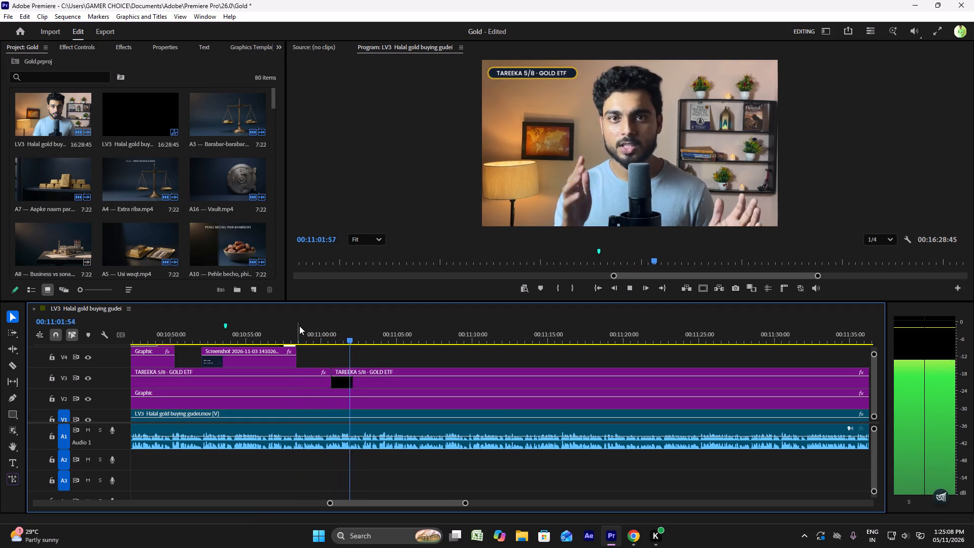
# Switch to the first Chrome tab of the Video 3 editor brief, stopping the Premiere playback before returning to it.
pyautogui.click(638, 535)
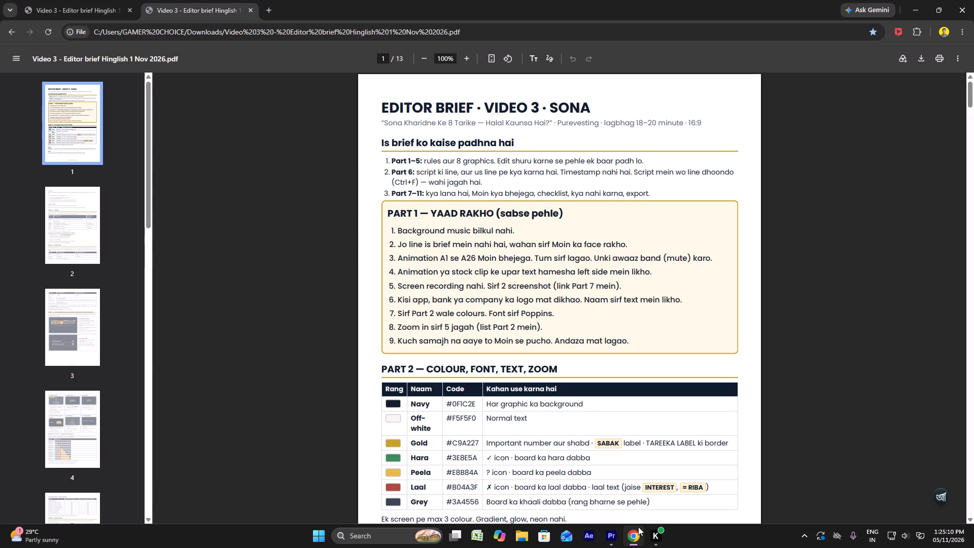
pyautogui.press('space')
pyautogui.click(30, 0)
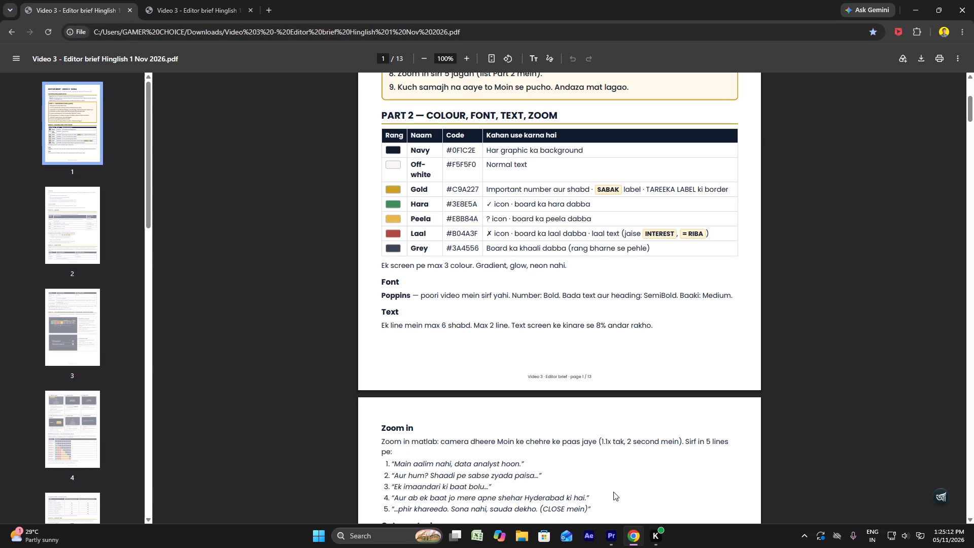
pyautogui.click(613, 536)
pyautogui.press('space')
pyautogui.click(627, 536)
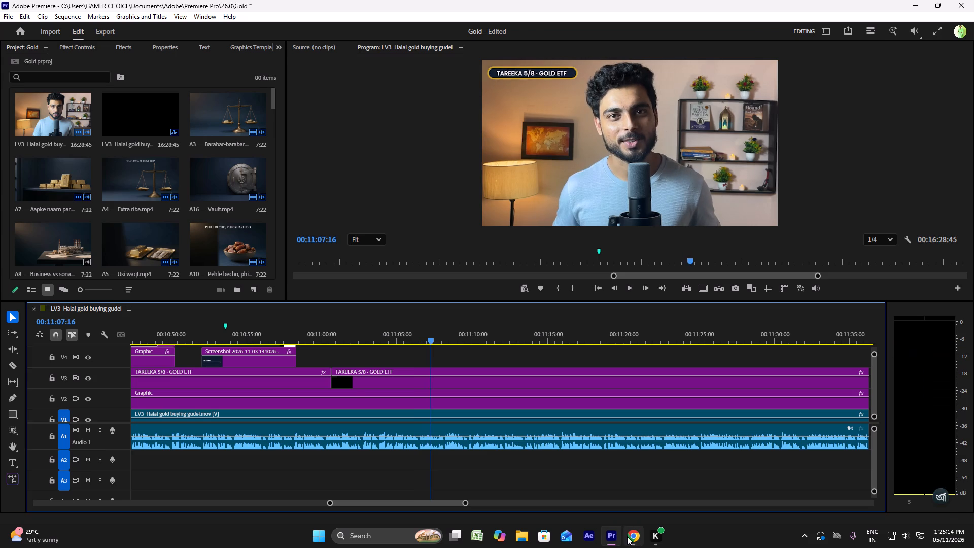
# Find the Gold ETF script instructions on page 9 of the editor brief and enlarge the page to read them.
pyautogui.scroll(-17, 501, 319)
pyautogui.scroll(-5, 505, 330)
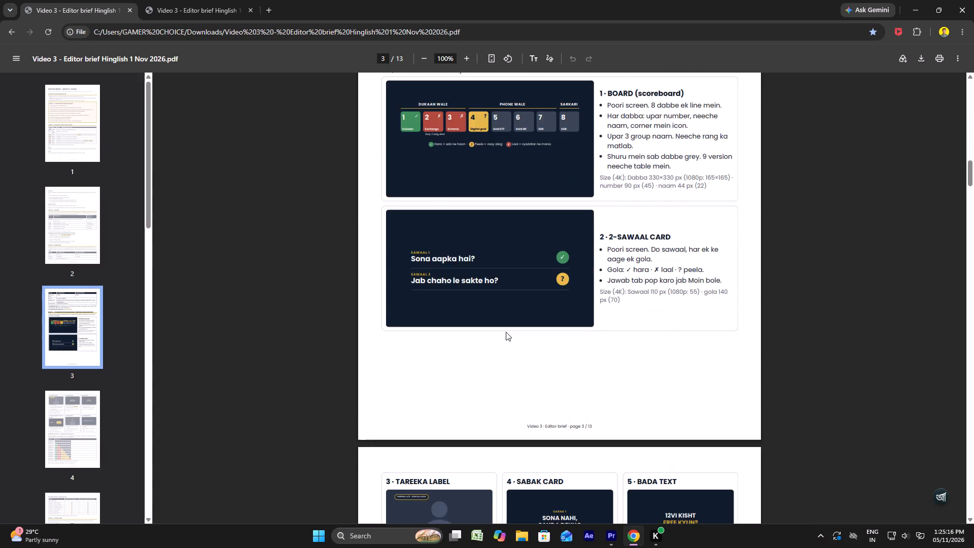
pyautogui.scroll(-10, 506, 332)
pyautogui.scroll(-20, 507, 334)
pyautogui.scroll(-3, 507, 334)
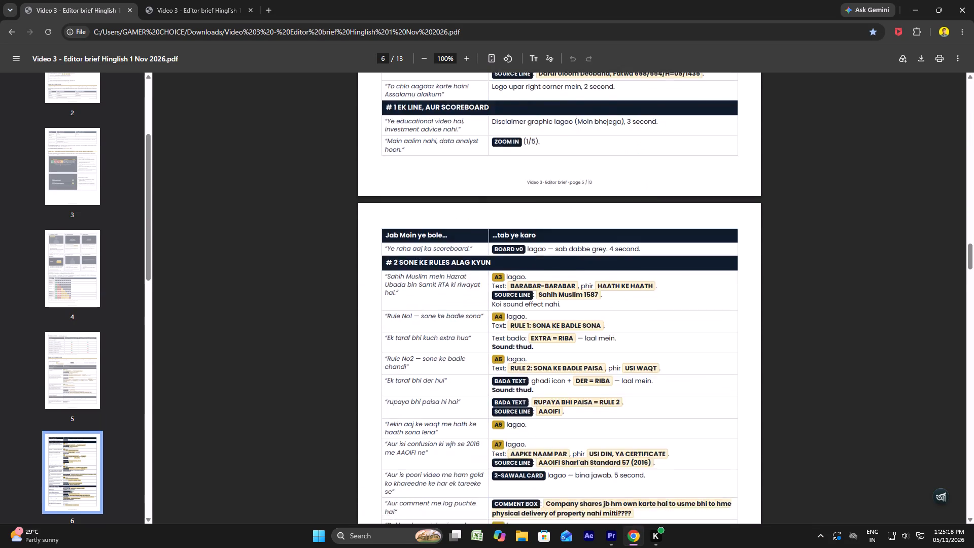
pyautogui.scroll(-14, 508, 333)
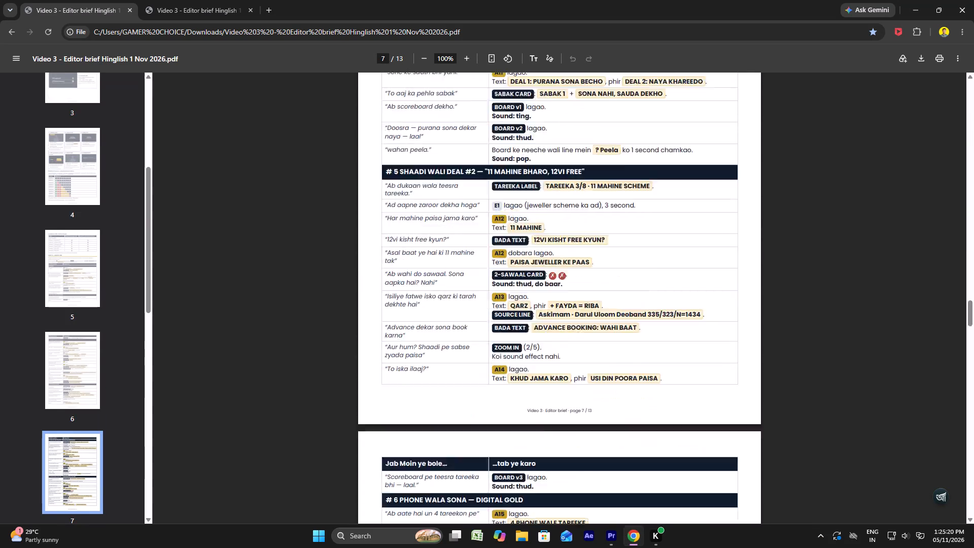
pyautogui.scroll(-16, 508, 333)
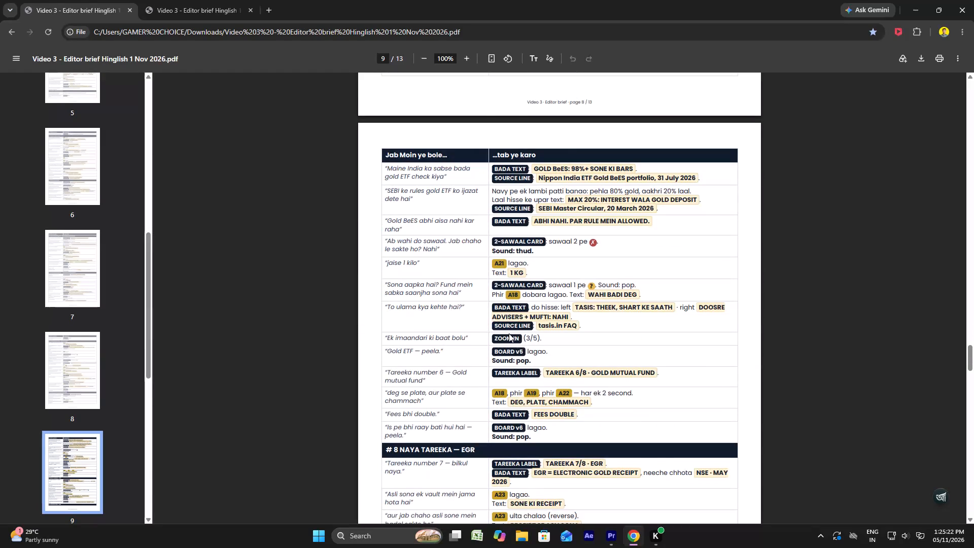
pyautogui.keyDown('ctrl'); pyautogui.scroll(2, 509, 333); pyautogui.keyUp('ctrl')
pyautogui.scroll(-3, 509, 333)
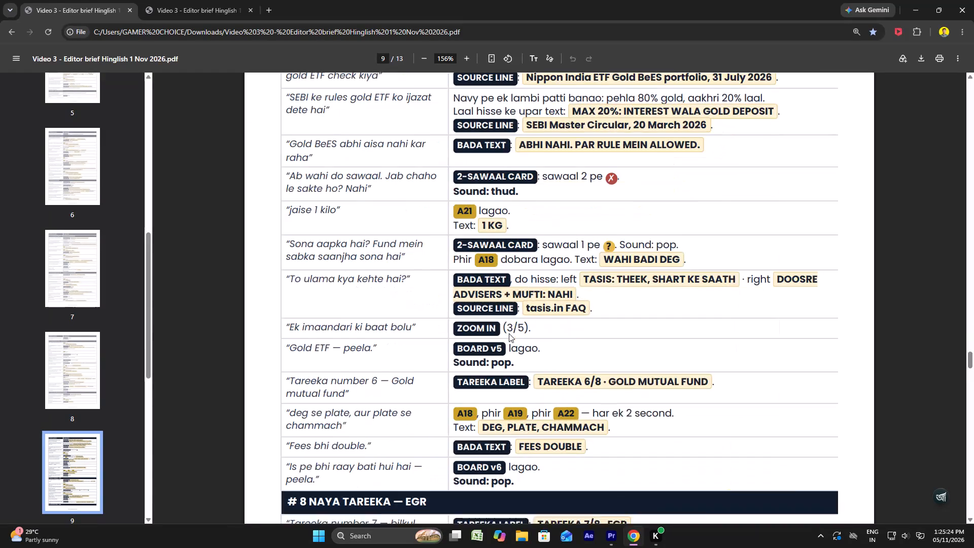
# Look through the brief's EGR, SGB, scoreboard and closing sections, and return to the Gold ETF rows on page 9.
pyautogui.scroll(-7, 509, 333)
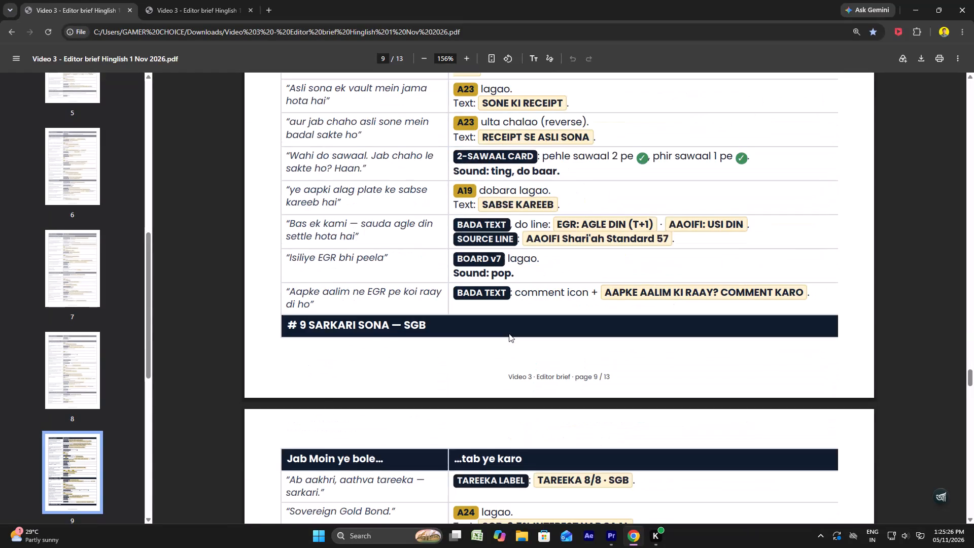
pyautogui.scroll(-12, 509, 333)
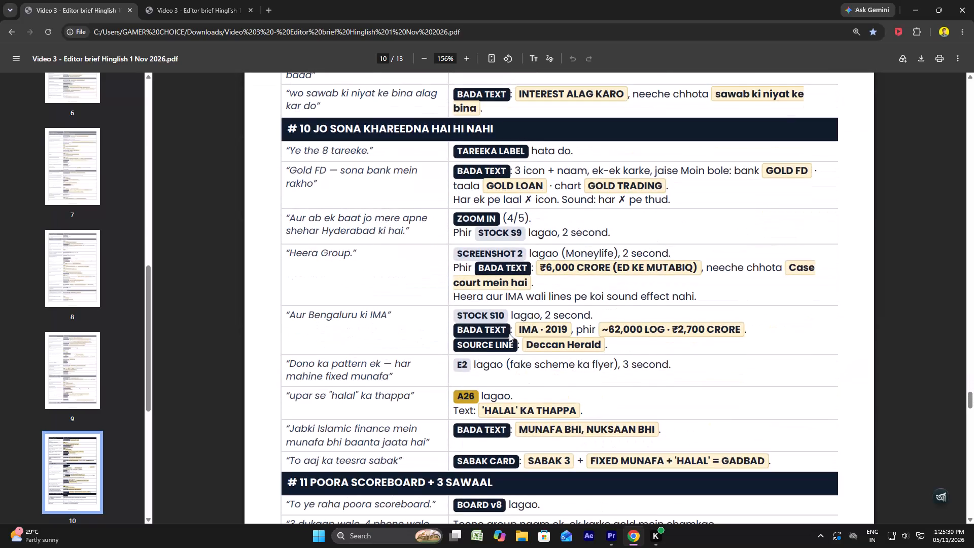
pyautogui.scroll(-5, 509, 333)
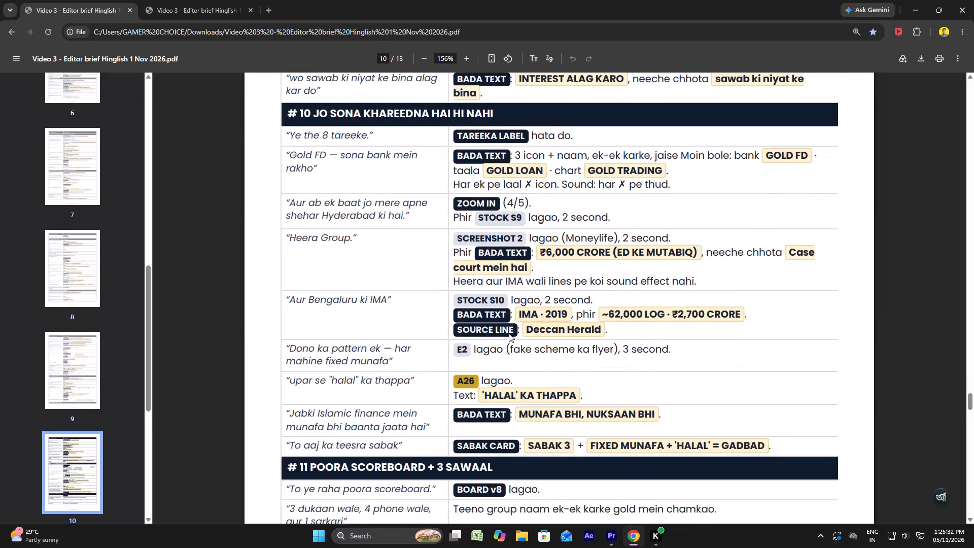
pyautogui.scroll(-1, 509, 333)
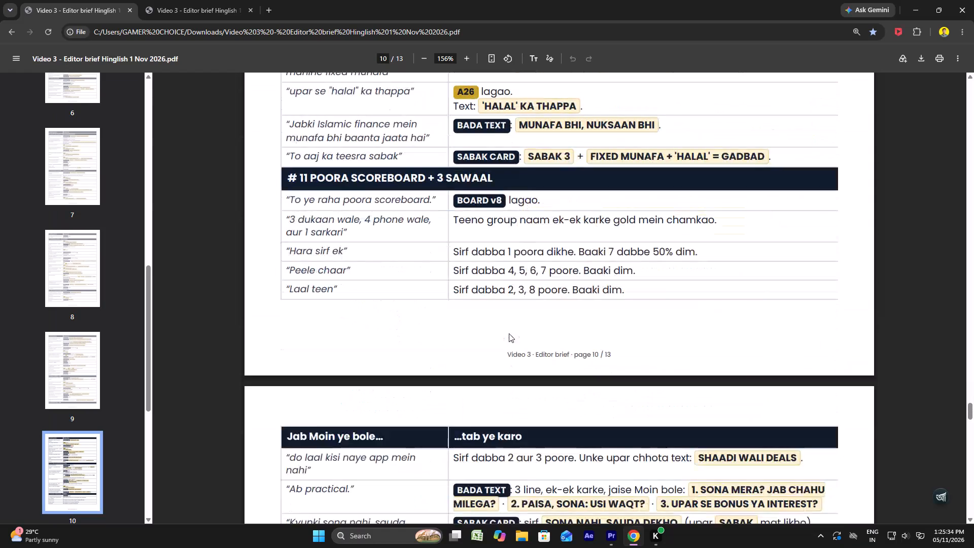
pyautogui.scroll(5, 509, 333)
pyautogui.scroll(-6, 509, 333)
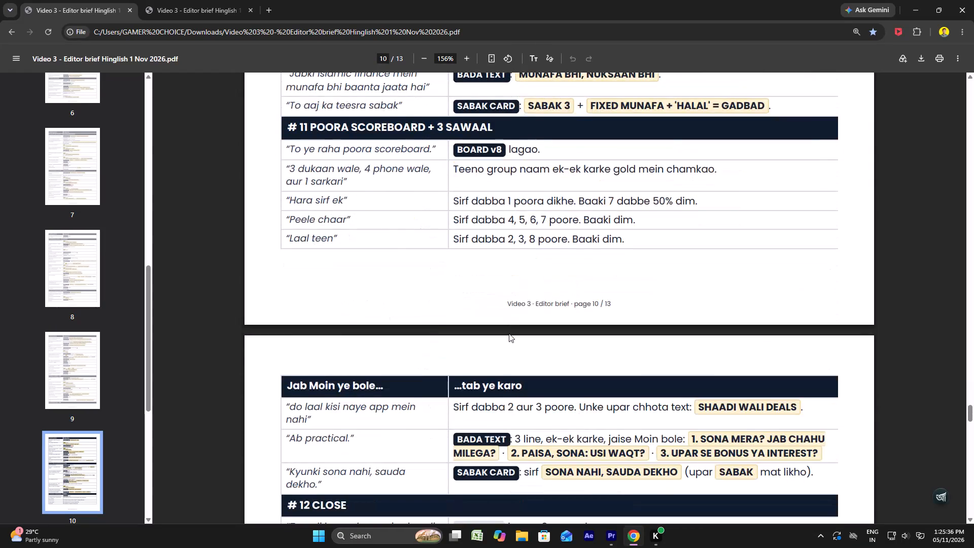
pyautogui.scroll(16, 509, 333)
pyautogui.scroll(5, 509, 333)
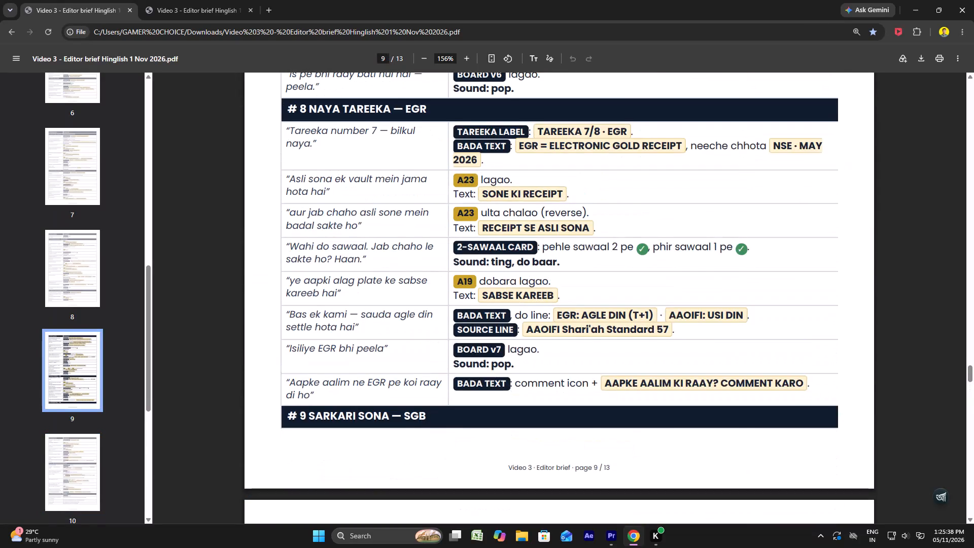
pyautogui.scroll(7, 509, 330)
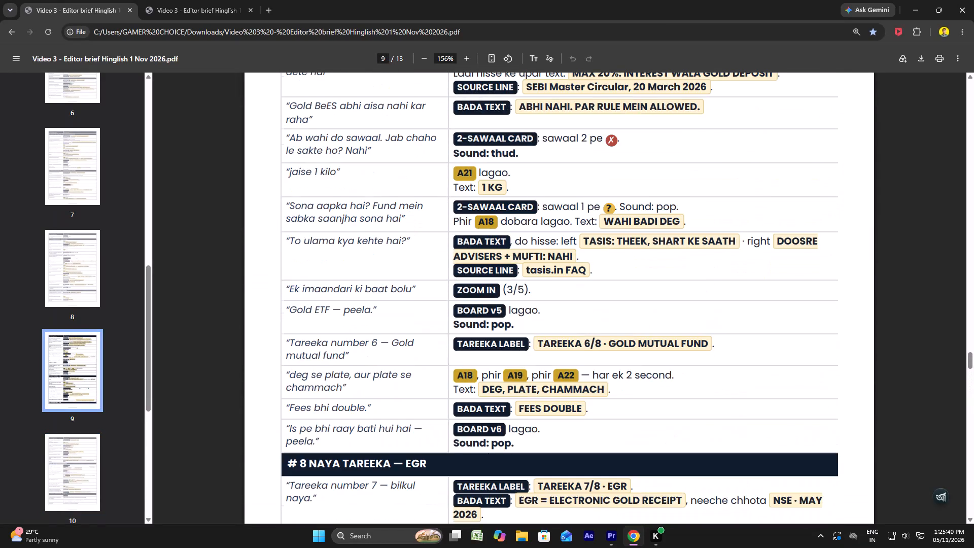
pyautogui.scroll(5, 508, 330)
pyautogui.scroll(-4, 508, 330)
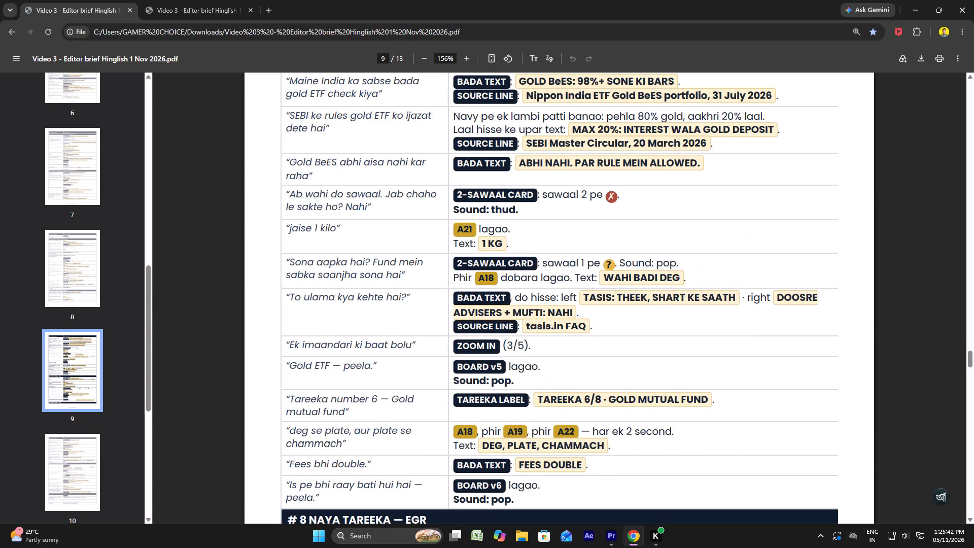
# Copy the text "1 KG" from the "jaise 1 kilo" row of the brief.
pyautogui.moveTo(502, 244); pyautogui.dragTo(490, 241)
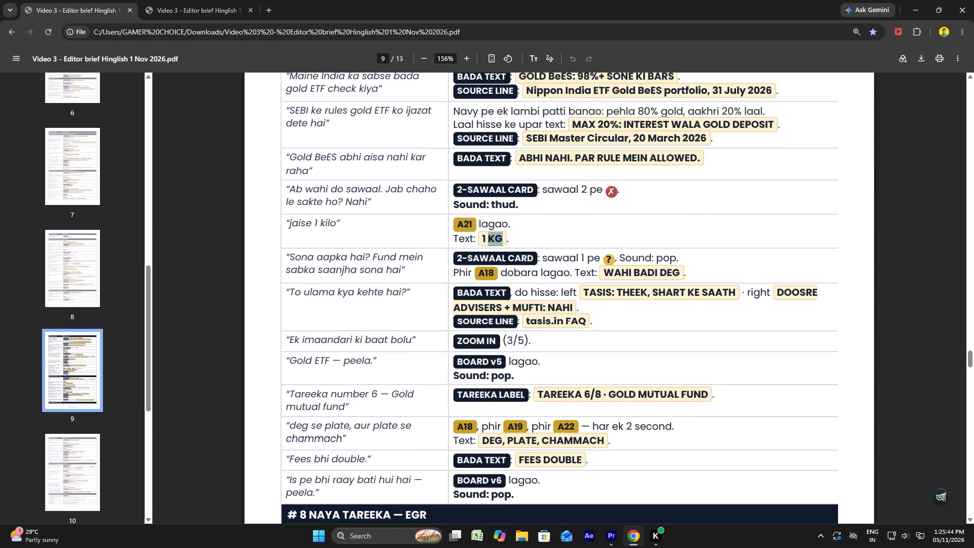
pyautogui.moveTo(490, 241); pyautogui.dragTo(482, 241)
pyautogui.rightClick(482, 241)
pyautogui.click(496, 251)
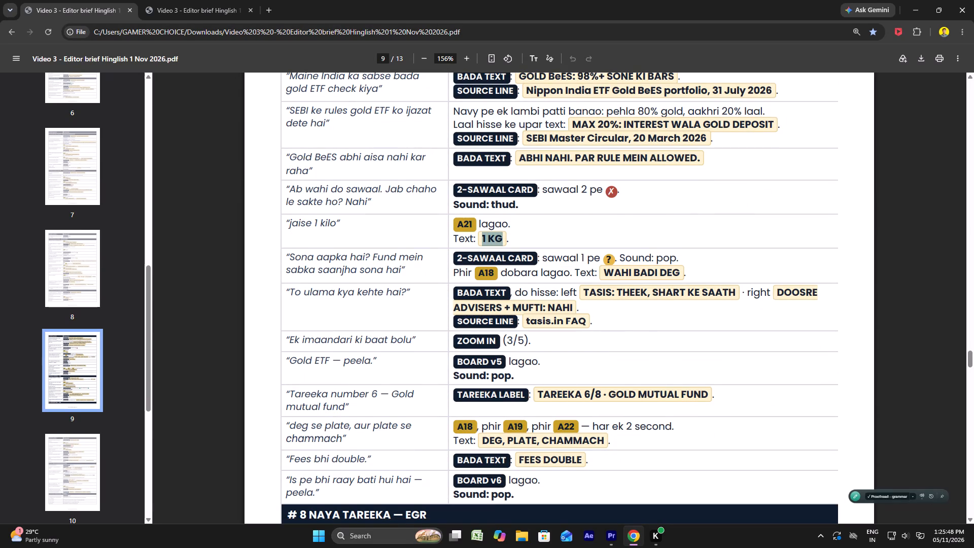
# Switch to Premiere, find the clip A21 — 1 kilo.mp4 in the project and place it on V4 at about 00:11:03.
pyautogui.click(616, 536)
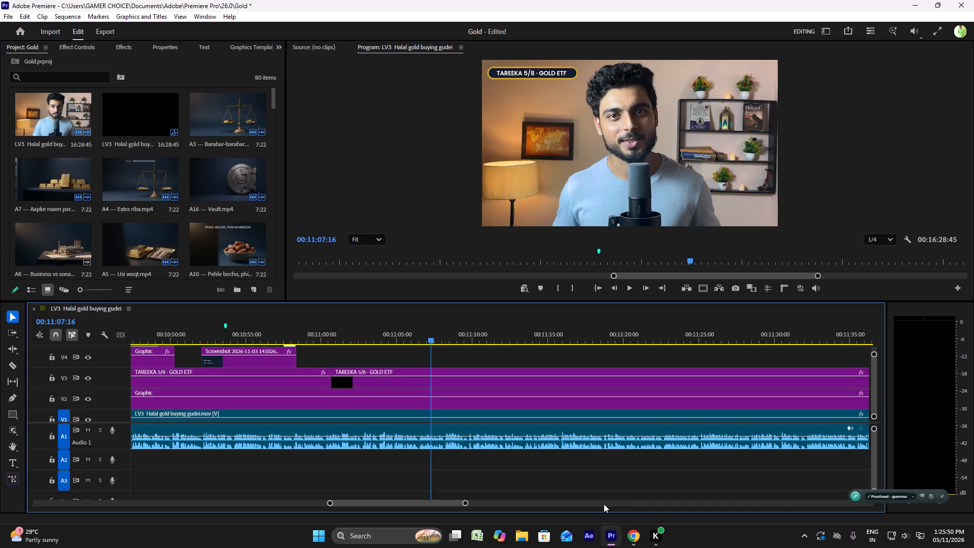
pyautogui.scroll(-7, 189, 198)
pyautogui.scroll(3, 190, 202)
pyautogui.scroll(-2, 185, 207)
pyautogui.scroll(-1, 140, 191)
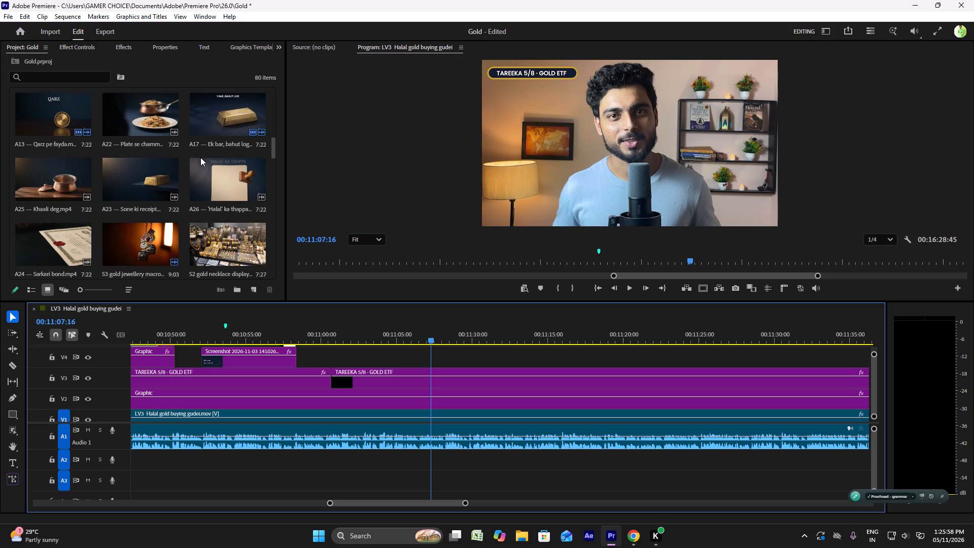
pyautogui.scroll(1, 116, 154)
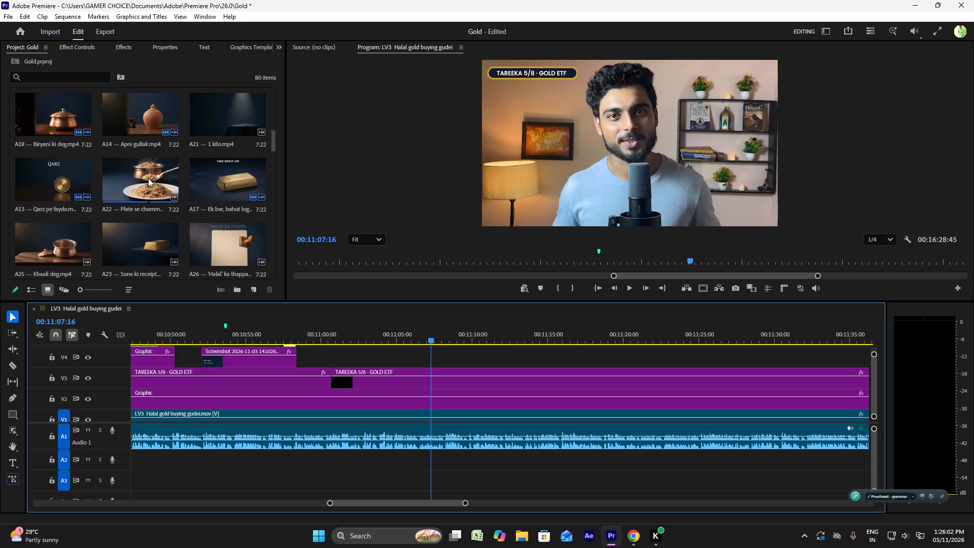
pyautogui.click(204, 133)
pyautogui.moveTo(204, 133); pyautogui.dragTo(370, 355)
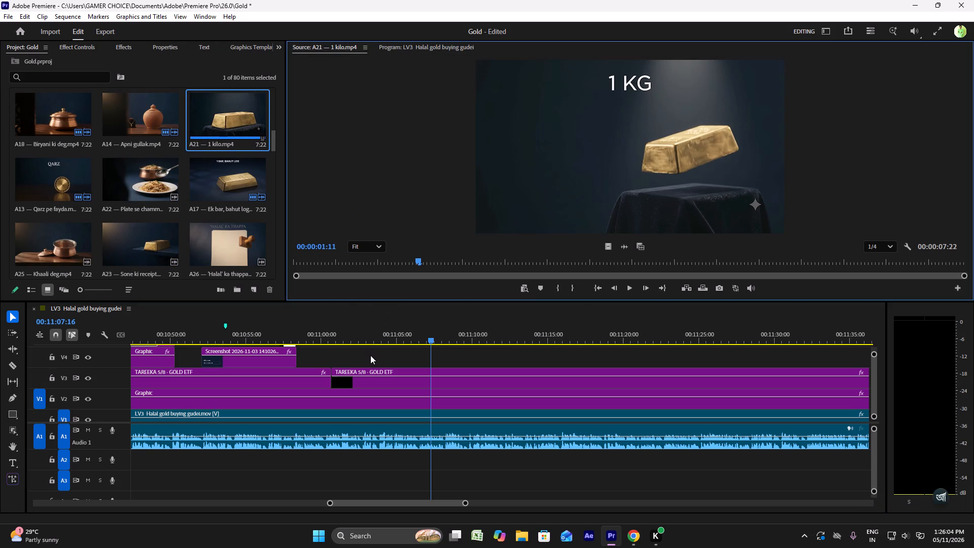
pyautogui.moveTo(370, 355); pyautogui.dragTo(371, 354)
pyautogui.moveTo(229, 124); pyautogui.dragTo(336, 256)
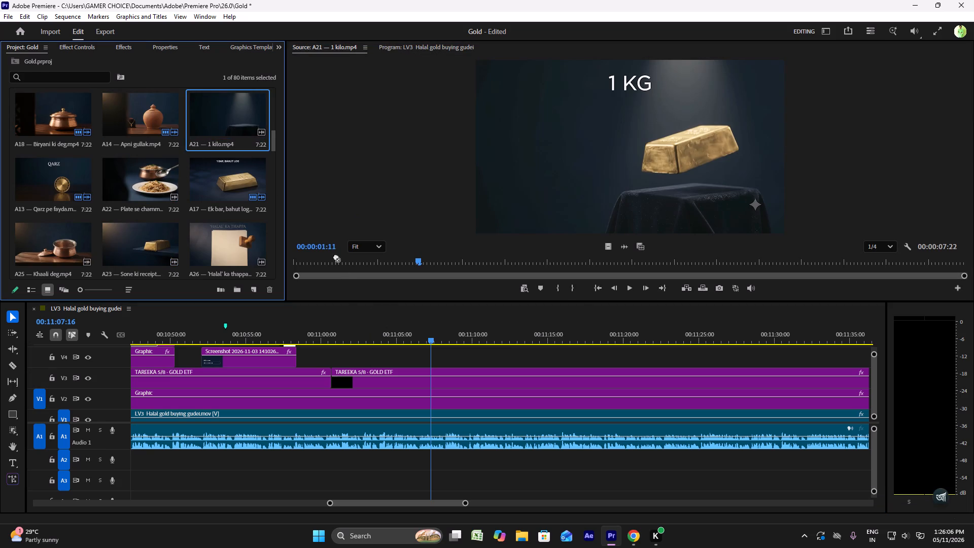
pyautogui.moveTo(336, 256); pyautogui.dragTo(370, 351)
# Play back from about 00:11:00 and silence the A21 clip's audio on A3 by lowering its volume to -999.0 dB.
pyautogui.click(366, 332)
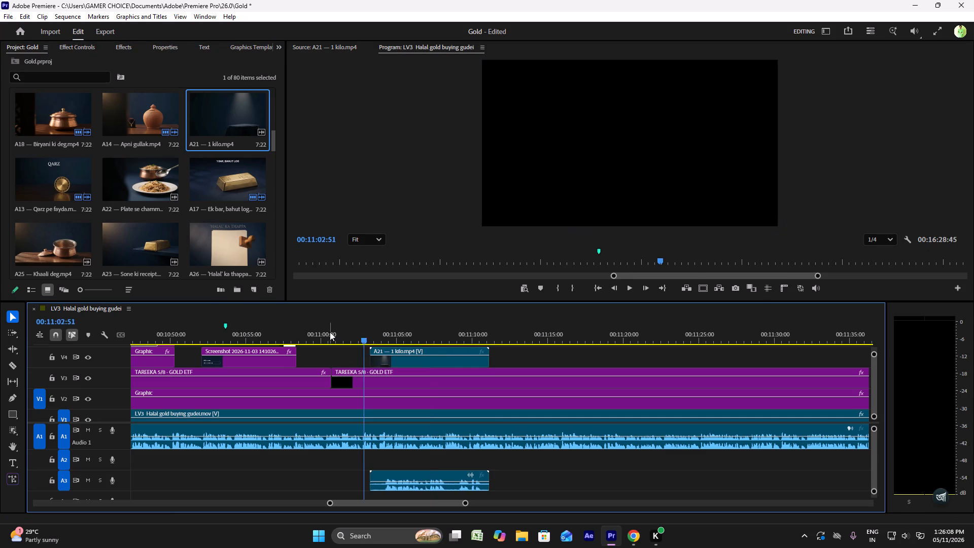
pyautogui.click(330, 332)
pyautogui.press('space')
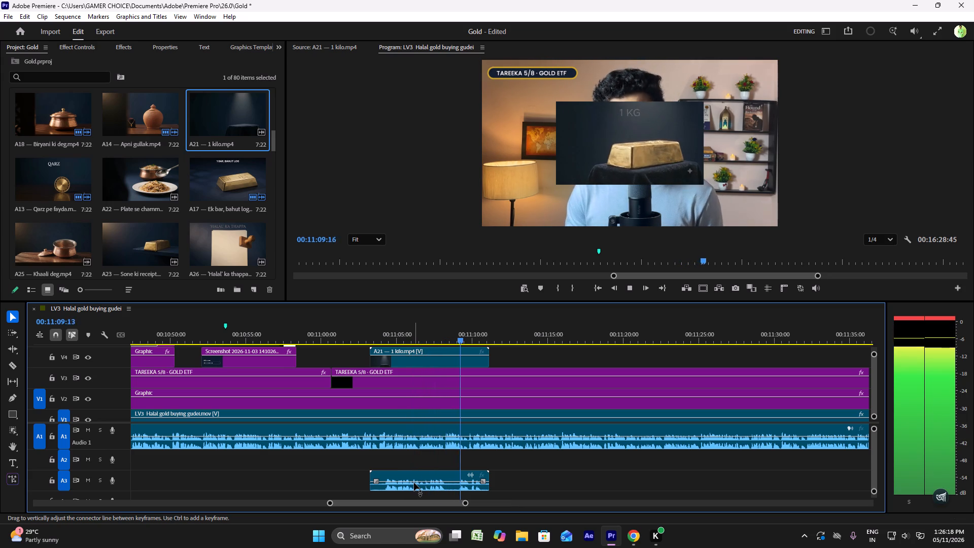
pyautogui.moveTo(414, 483); pyautogui.dragTo(414, 488)
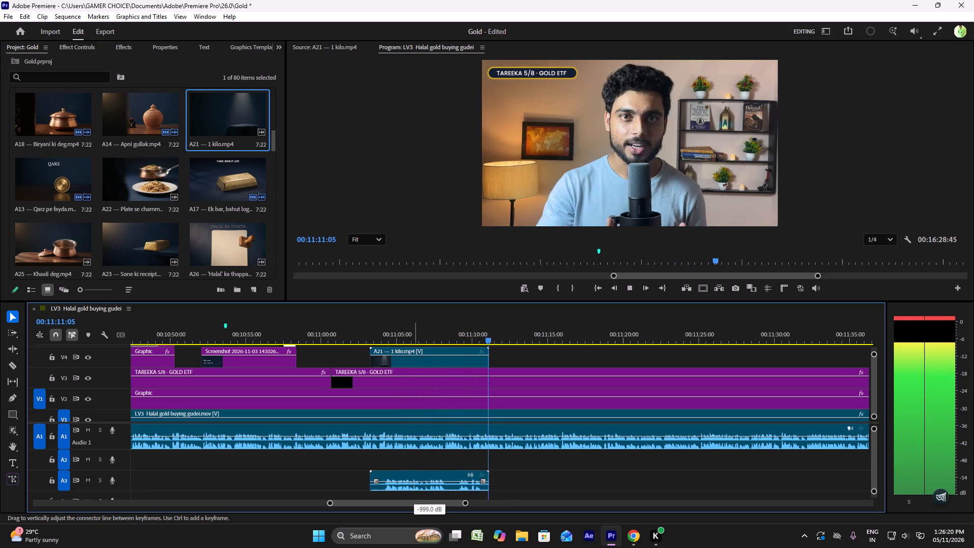
pyautogui.moveTo(414, 488); pyautogui.dragTo(415, 508)
# Replay the lines before the A21 clip and shift the clip about half a second earlier on V4.
pyautogui.click(336, 328)
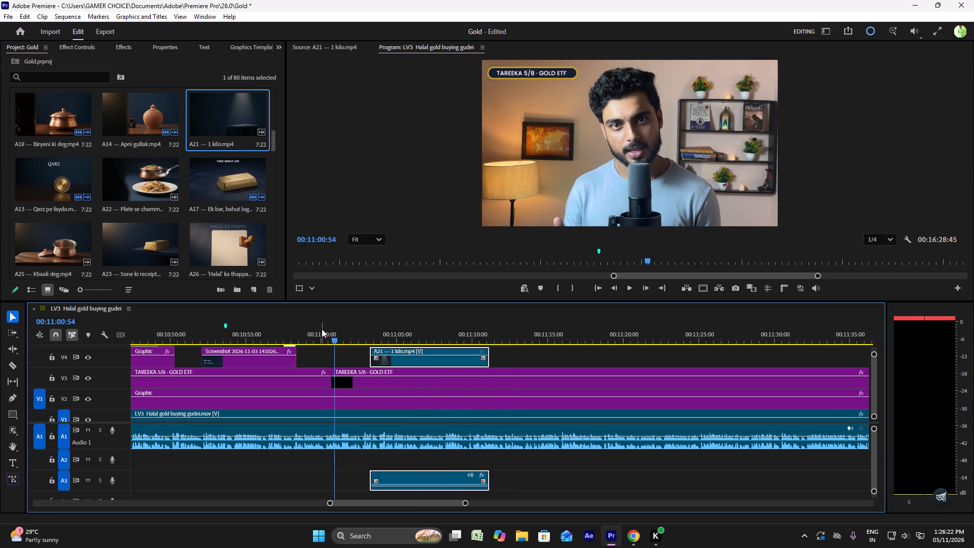
pyautogui.click(322, 329)
pyautogui.press('space')
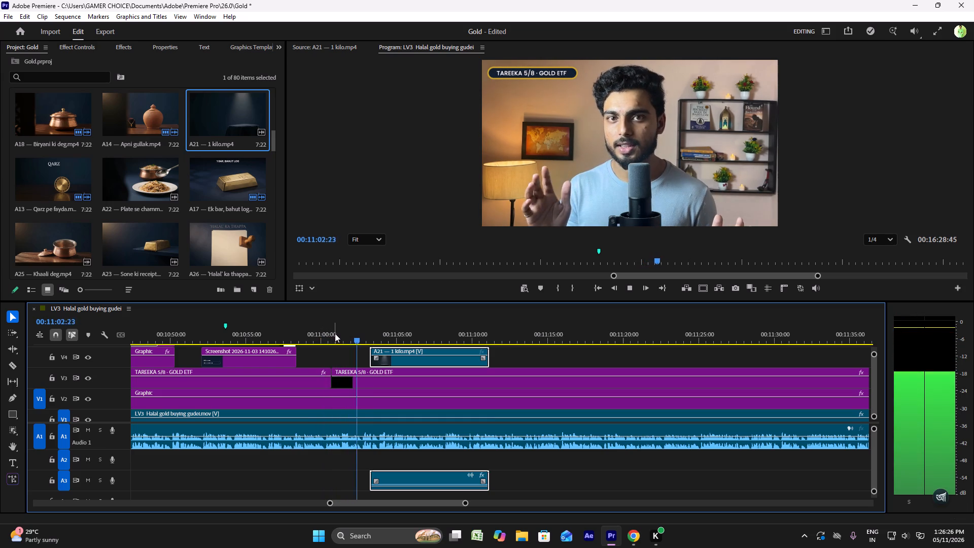
pyautogui.press('space')
pyautogui.moveTo(393, 363); pyautogui.dragTo(386, 362)
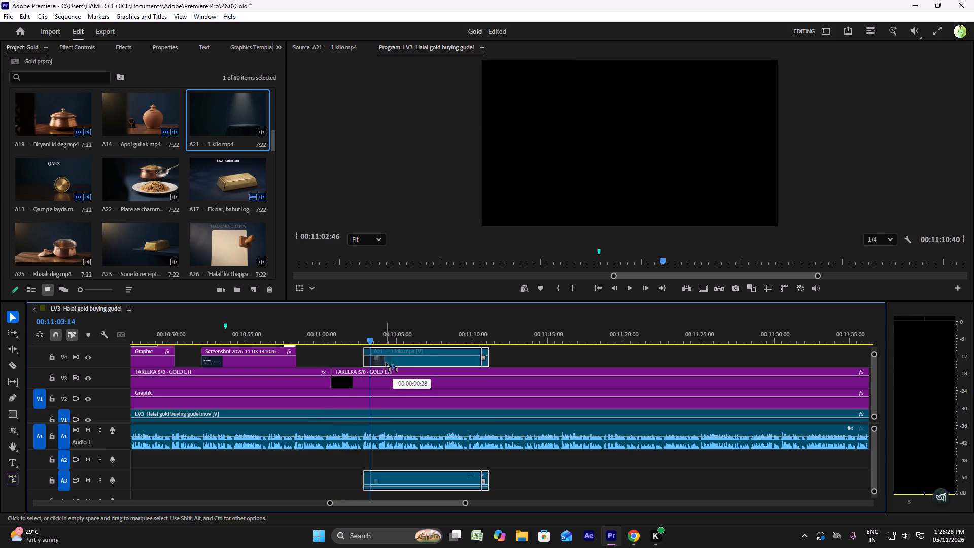
pyautogui.moveTo(386, 362); pyautogui.dragTo(384, 362)
# Play back from about 00:11:01 to check the A21 clip's new timing against the speech.
pyautogui.click(345, 332)
pyautogui.press('space')
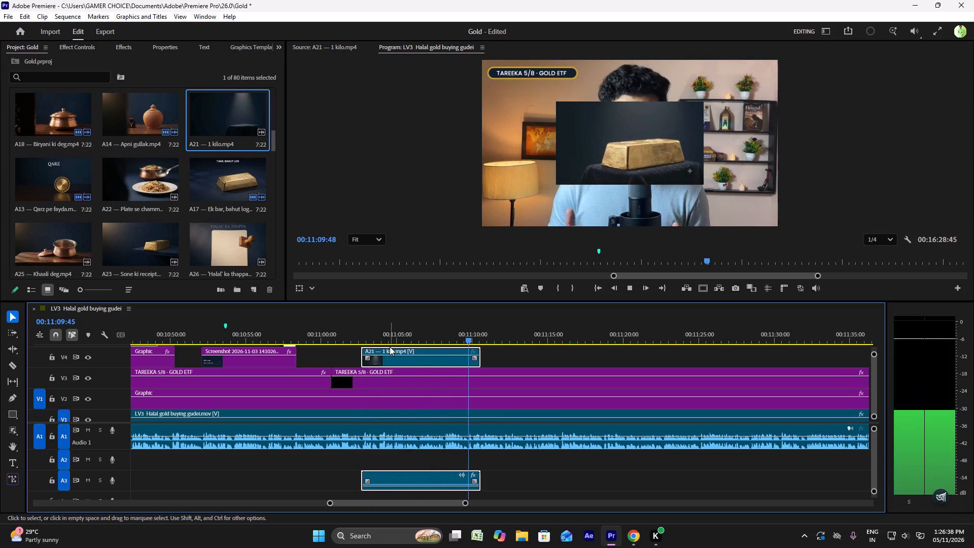
pyautogui.press('space')
# Switch to the brief in Chrome and copy the source line "tasis.in FAQ" from the "To ulama kya kehte hai?" row.
pyautogui.click(625, 536)
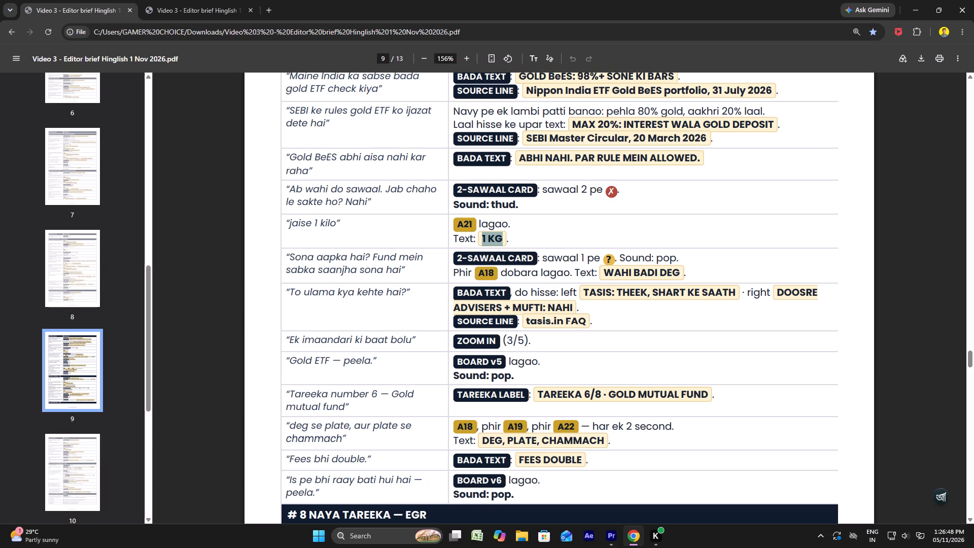
pyautogui.scroll(-1, 506, 287)
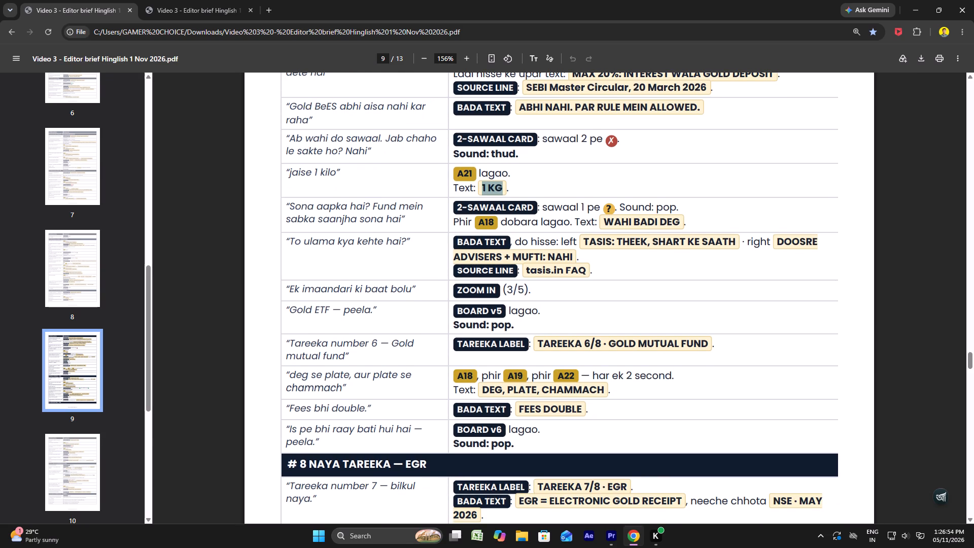
pyautogui.moveTo(525, 271); pyautogui.dragTo(582, 272)
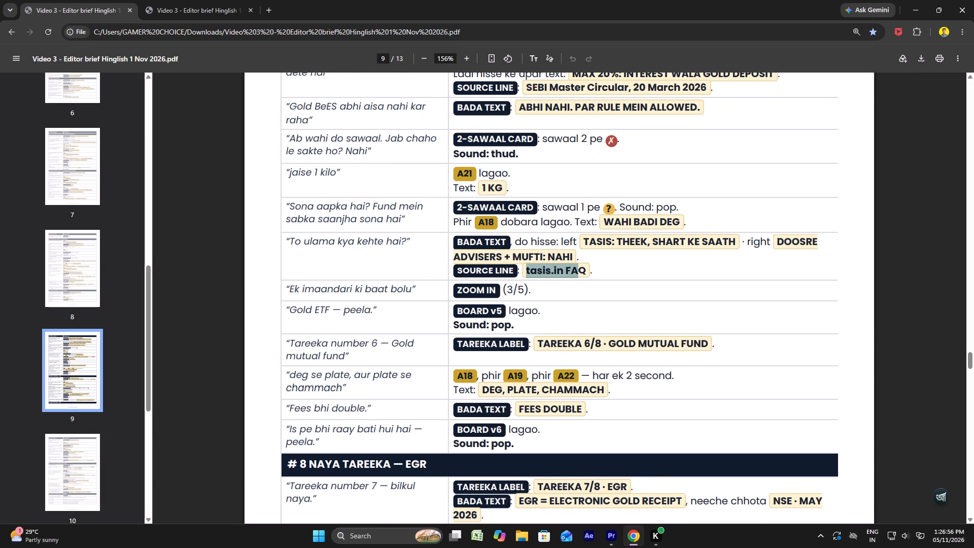
pyautogui.moveTo(582, 272); pyautogui.dragTo(588, 272)
pyautogui.rightClick(570, 268)
pyautogui.click(582, 277)
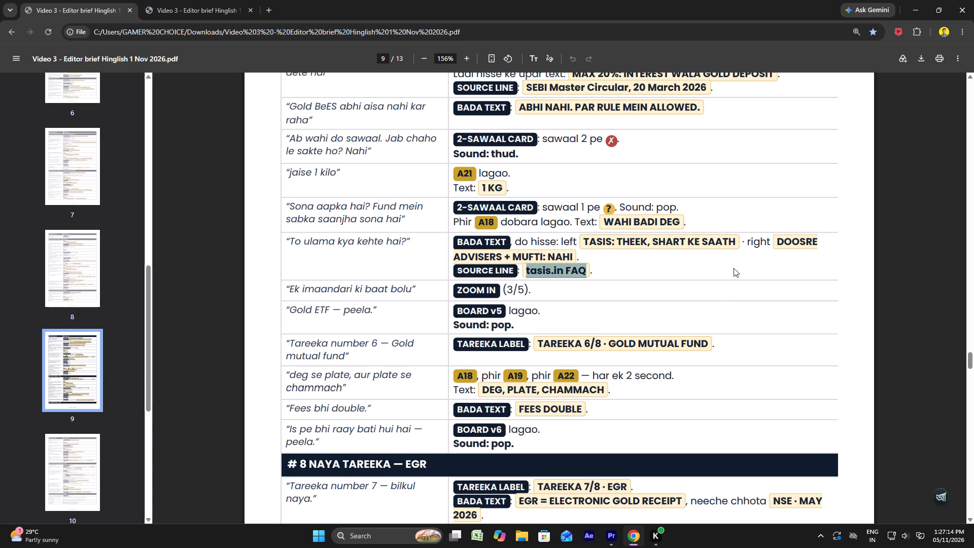
# Switch to Premiere and replay from about 00:11:00 to check how long the A21 clip covers the speaker.
pyautogui.click(612, 543)
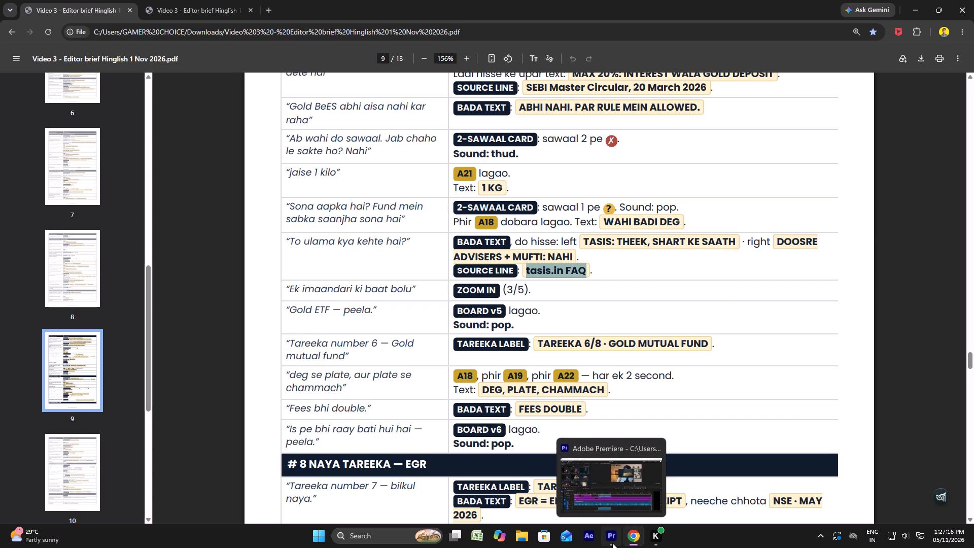
pyautogui.click(332, 335)
pyautogui.press('space')
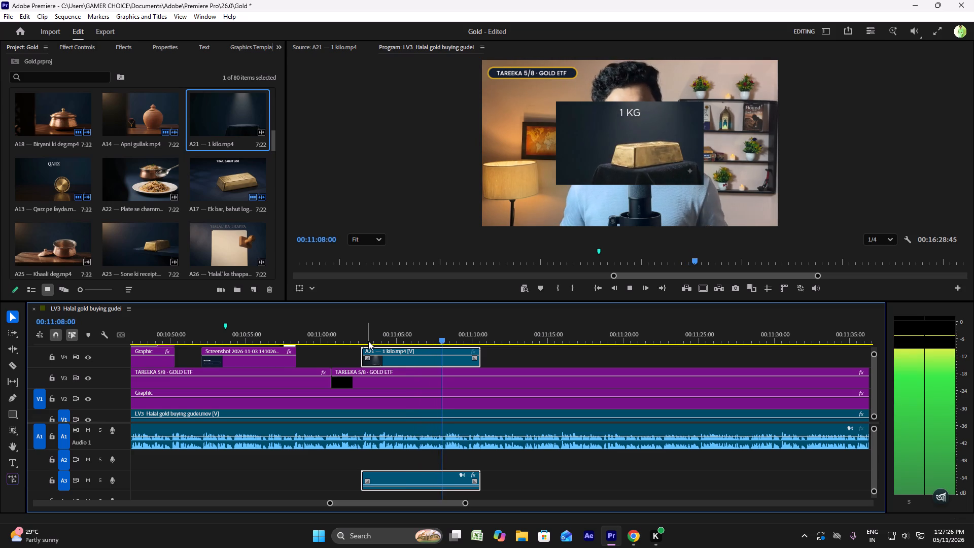
pyautogui.press('space')
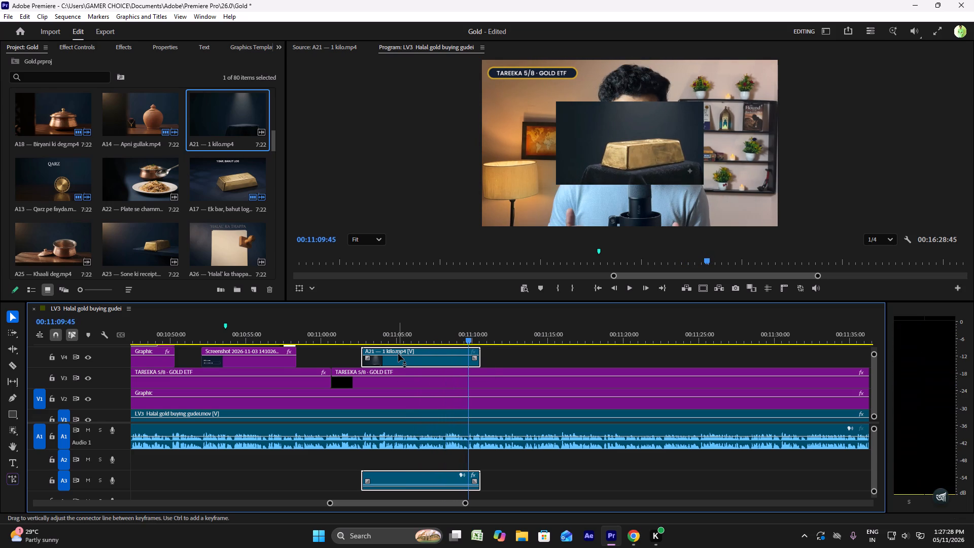
# Speed up the A21 — 1 kilo clip to 140.95%, for a duration of 00:00:05:37.
pyautogui.rightClick(407, 359)
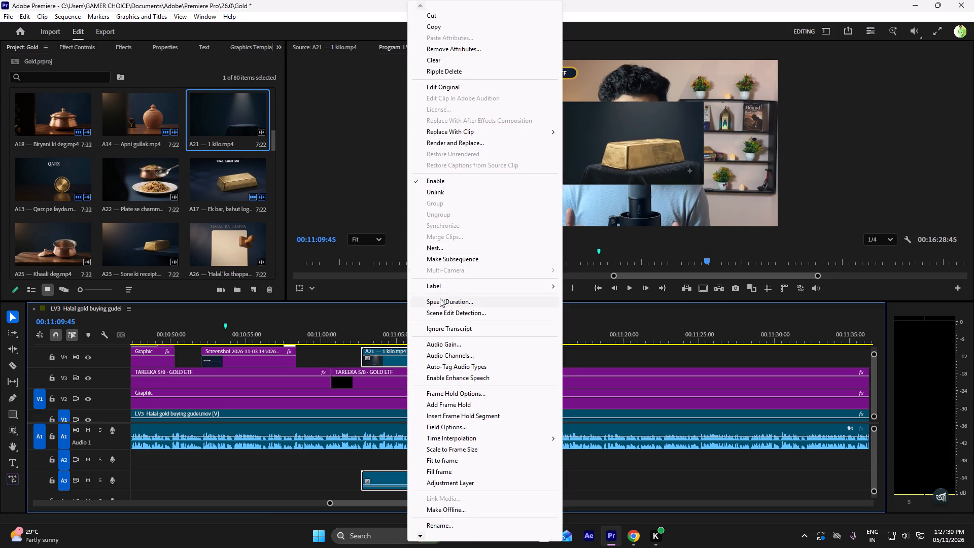
pyautogui.click(440, 299)
pyautogui.moveTo(467, 237); pyautogui.dragTo(414, 237)
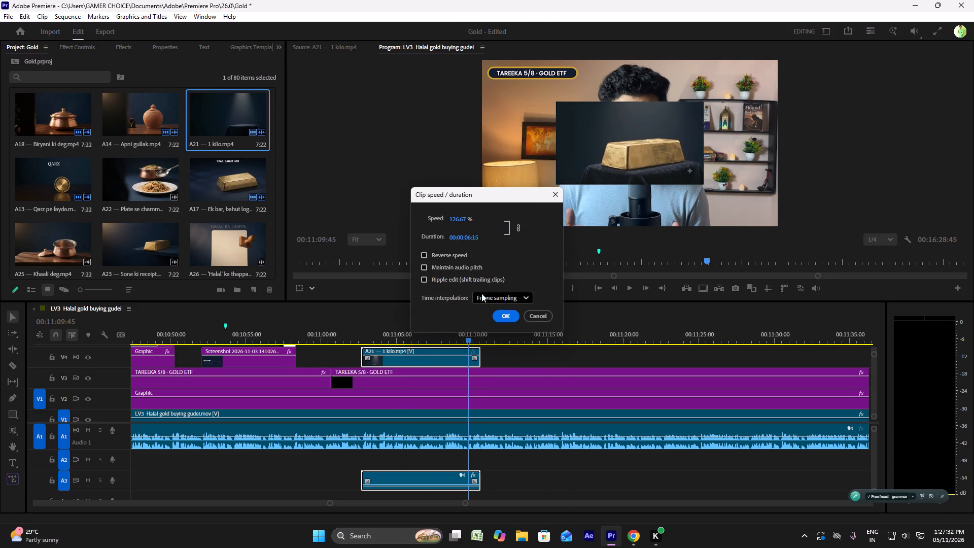
pyautogui.click(497, 317)
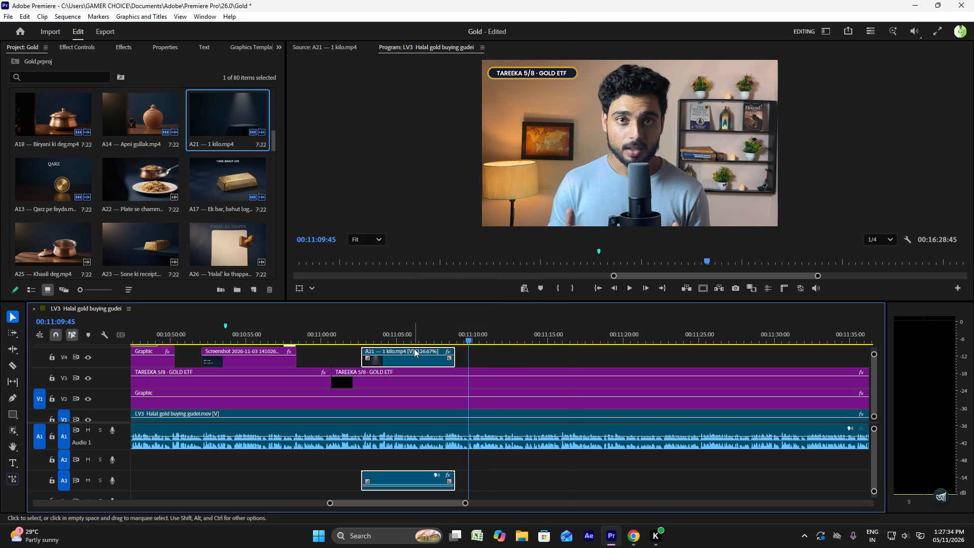
pyautogui.rightClick(414, 348)
pyautogui.click(447, 299)
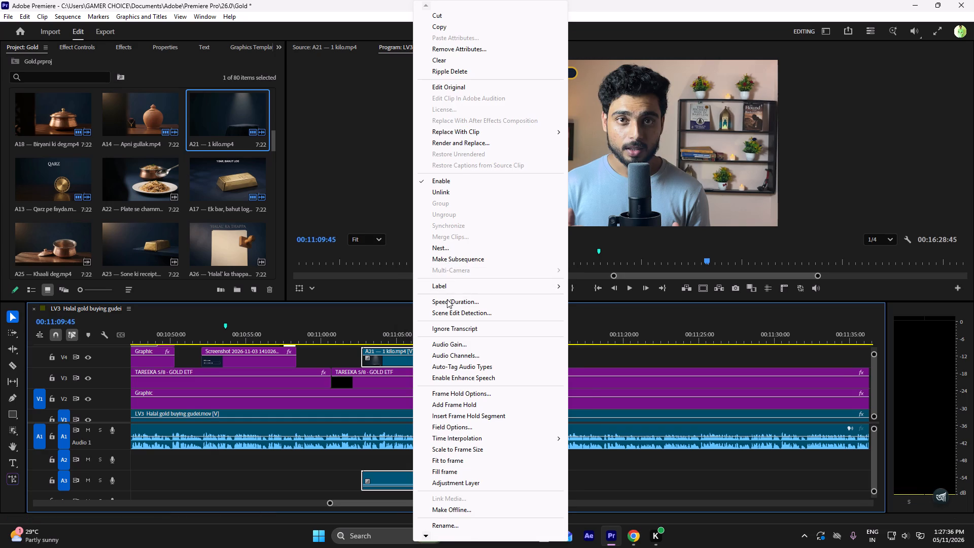
pyautogui.moveTo(465, 239); pyautogui.dragTo(443, 236)
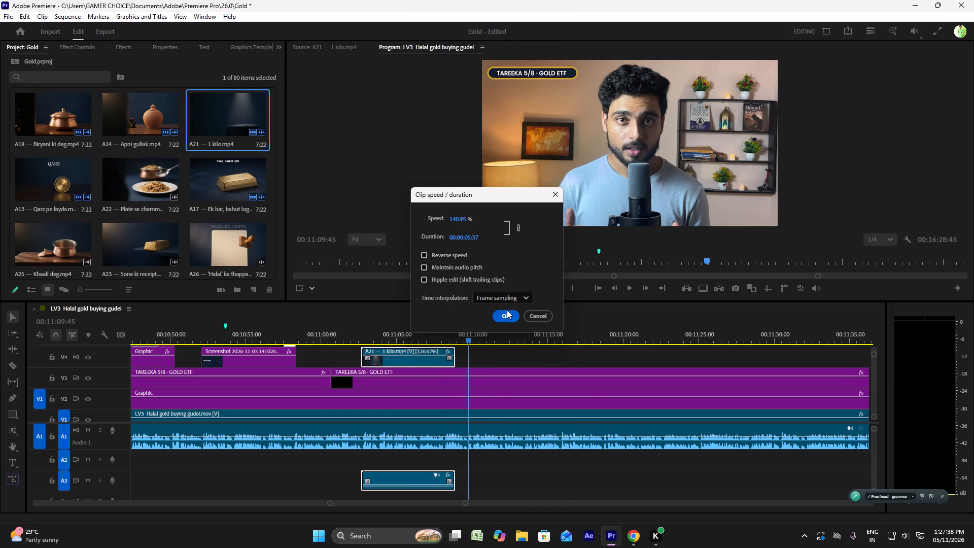
pyautogui.click(507, 310)
# Replay the sped-up A21 clip from about 00:11:02 to check its timing and framing over the speaker.
pyautogui.click(355, 335)
pyautogui.press('space')
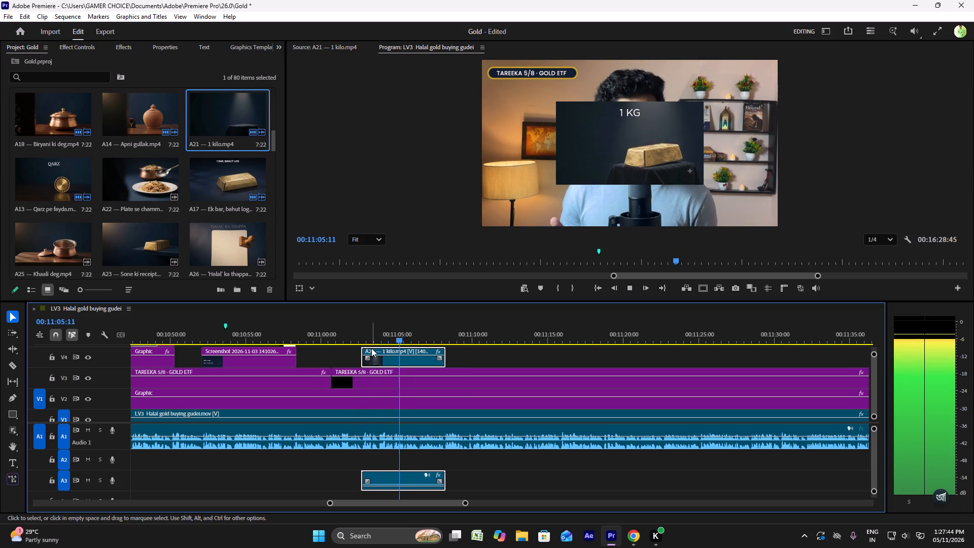
pyautogui.moveTo(388, 484); pyautogui.dragTo(388, 465)
pyautogui.doubleClick(388, 465)
pyautogui.click(389, 461)
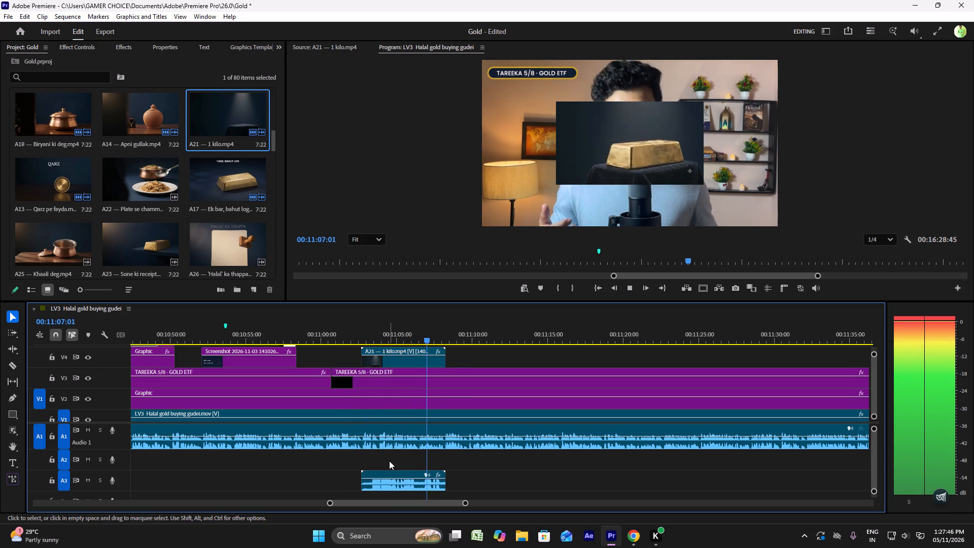
pyautogui.moveTo(398, 479); pyautogui.dragTo(396, 507)
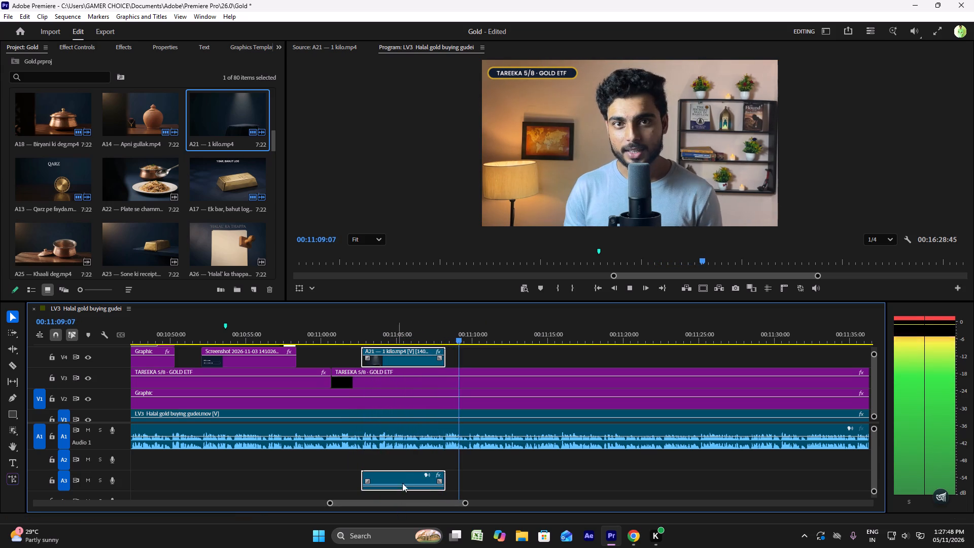
pyautogui.press('space')
pyautogui.click(400, 334)
pyautogui.press('space')
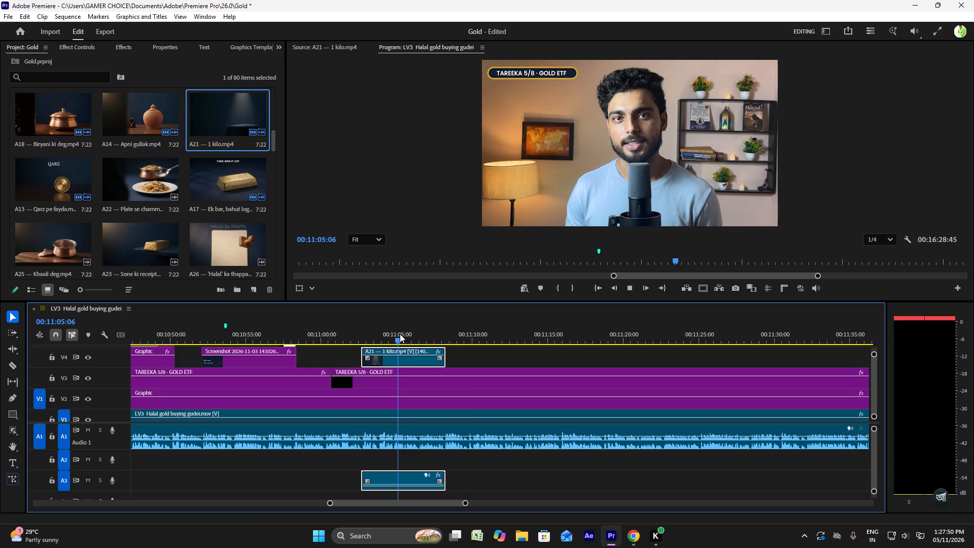
pyautogui.press('space')
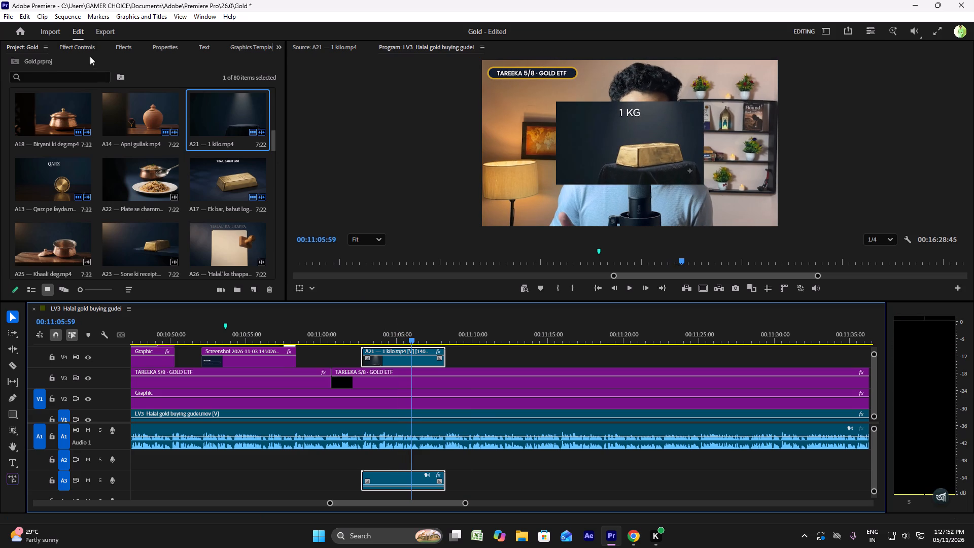
# Scale the A21 — 1 kilo clip up to 203 so it fills the whole frame.
pyautogui.click(79, 45)
pyautogui.moveTo(95, 121); pyautogui.dragTo(117, 123)
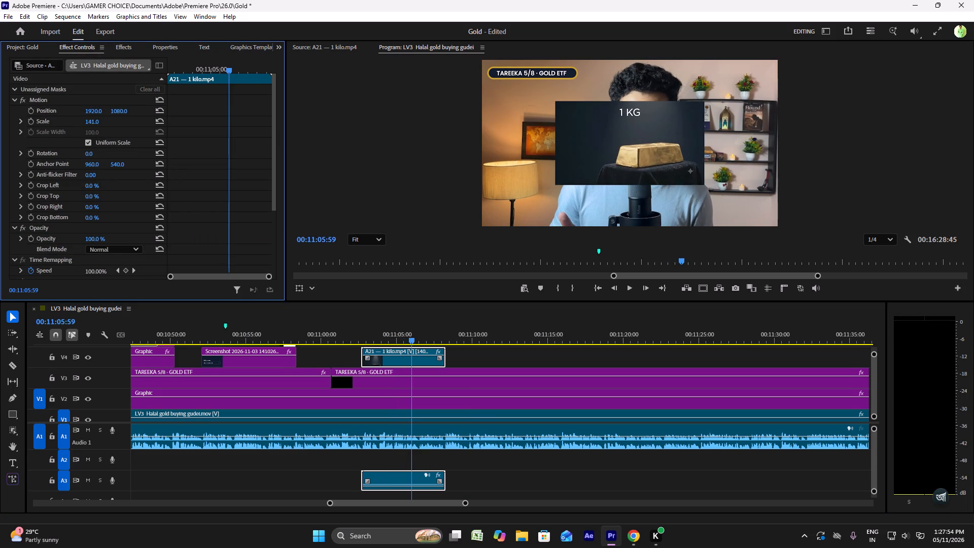
pyautogui.moveTo(117, 123); pyautogui.dragTo(150, 130)
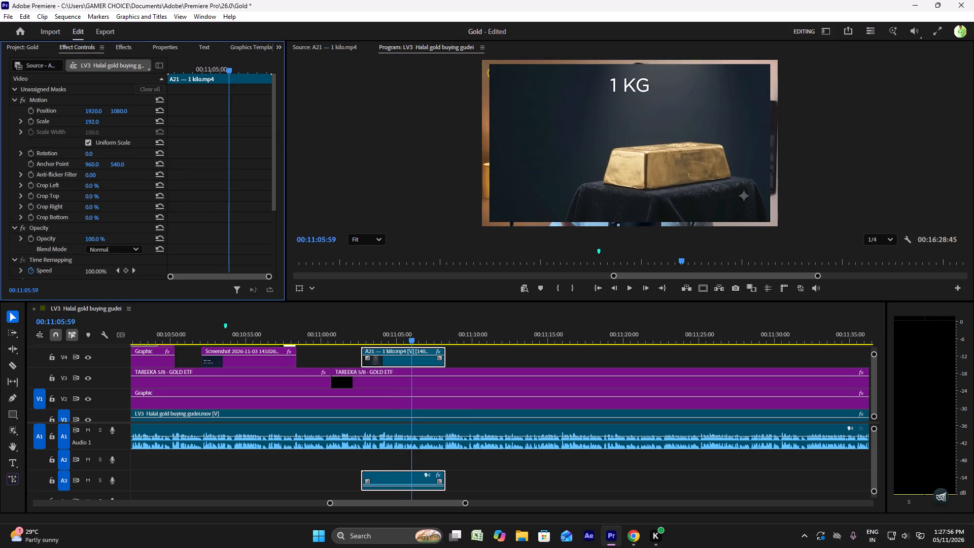
pyautogui.moveTo(150, 130); pyautogui.dragTo(153, 130)
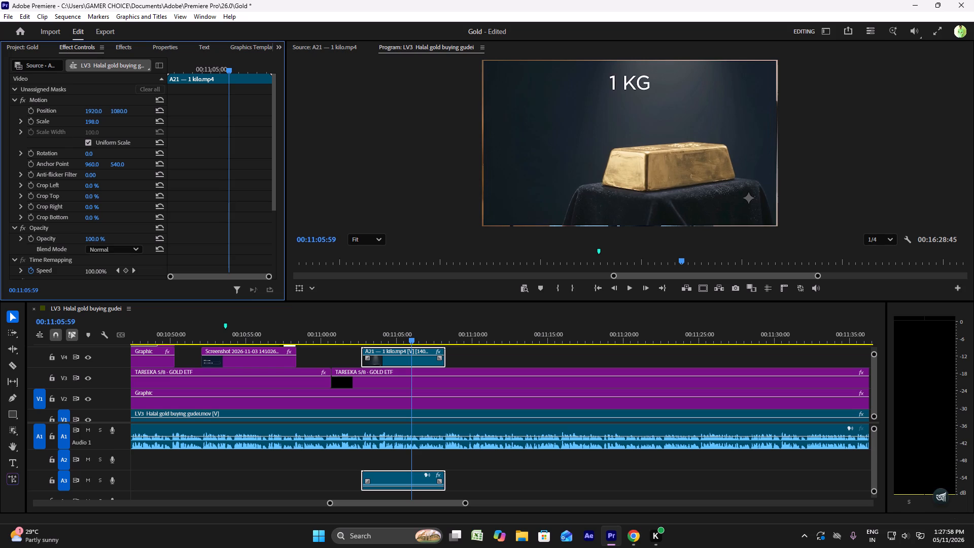
pyautogui.moveTo(153, 130); pyautogui.dragTo(156, 130)
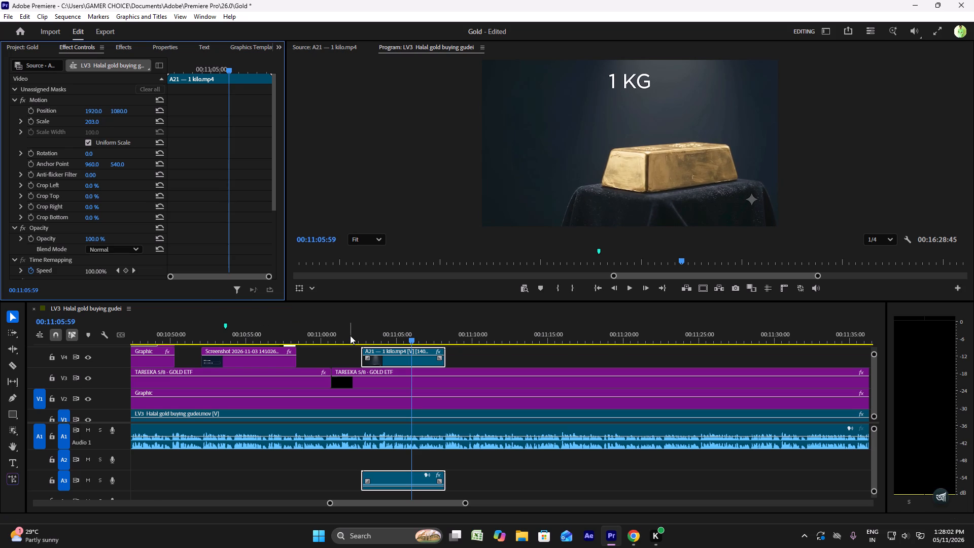
# Play back the enlarged A21 clip and move its audio from track A3 up to track A2.
pyautogui.click(350, 335)
pyautogui.press('space')
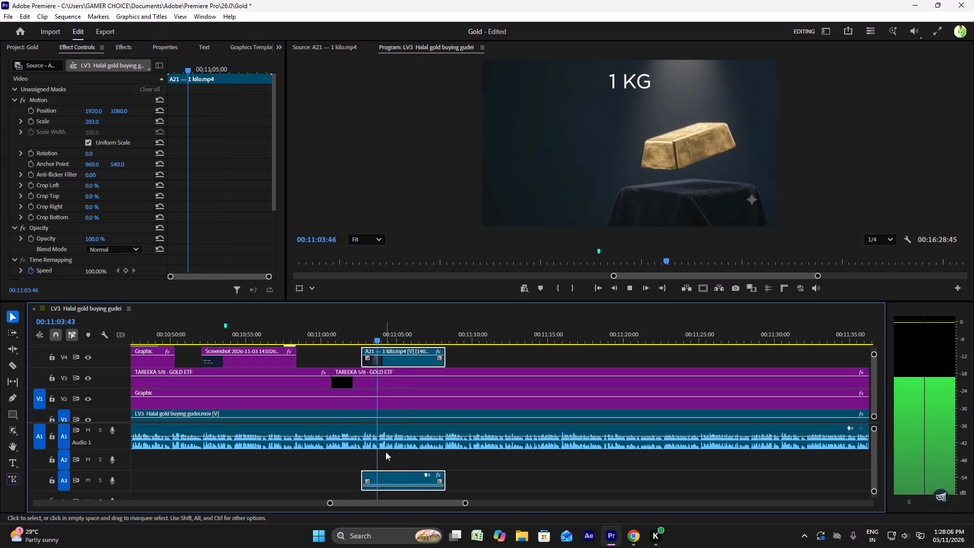
pyautogui.click(398, 482)
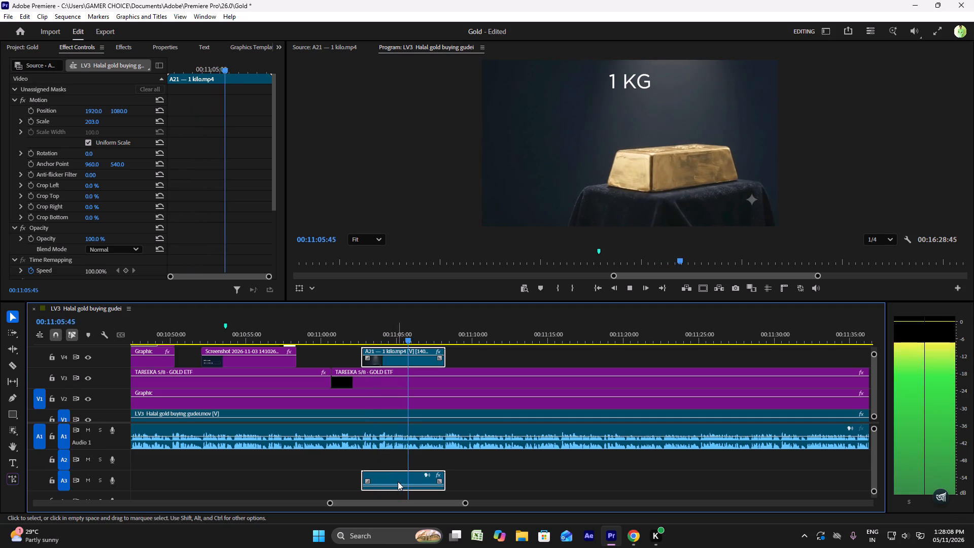
pyautogui.moveTo(398, 477); pyautogui.dragTo(399, 463)
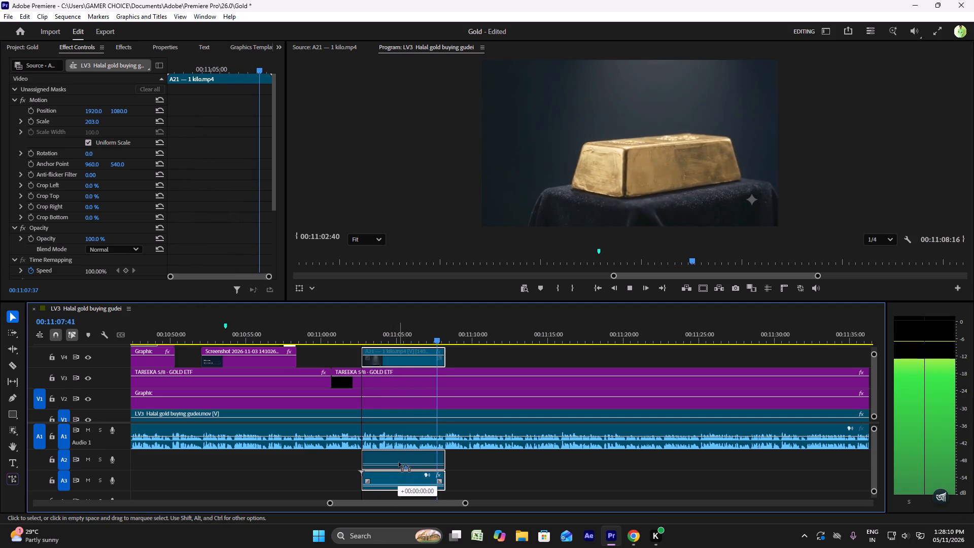
pyautogui.press('space')
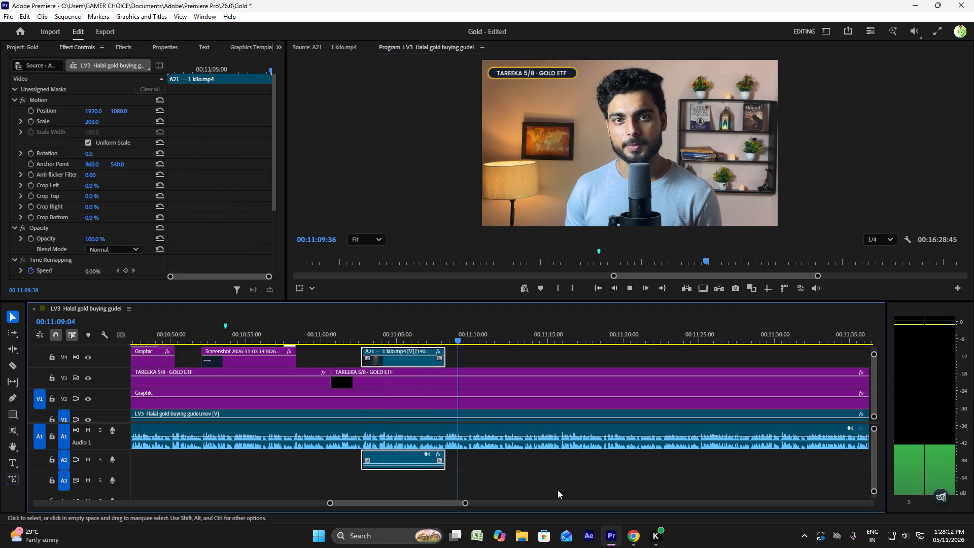
# Switch to the brief in Chrome and read the rows following "jaise 1 kilo".
pyautogui.click(609, 535)
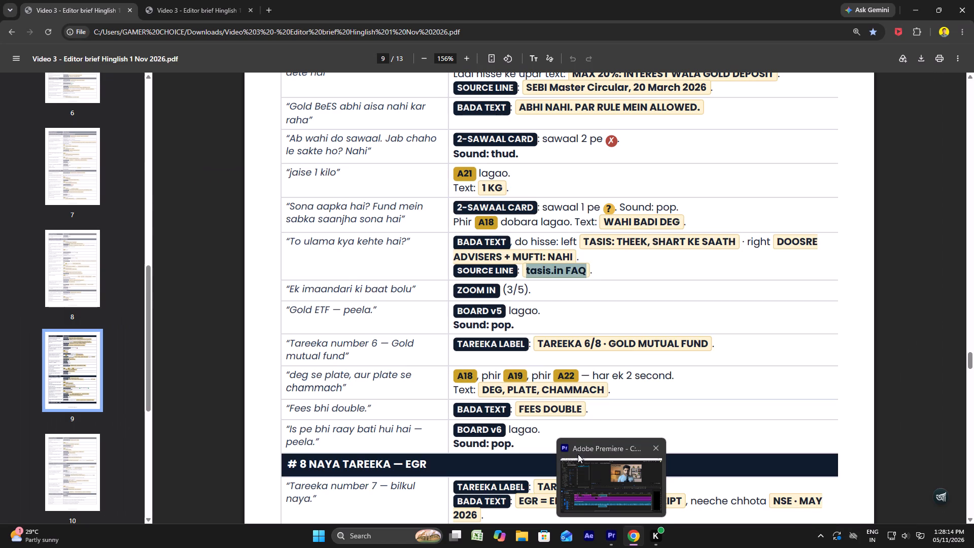
pyautogui.scroll(-2, 578, 310)
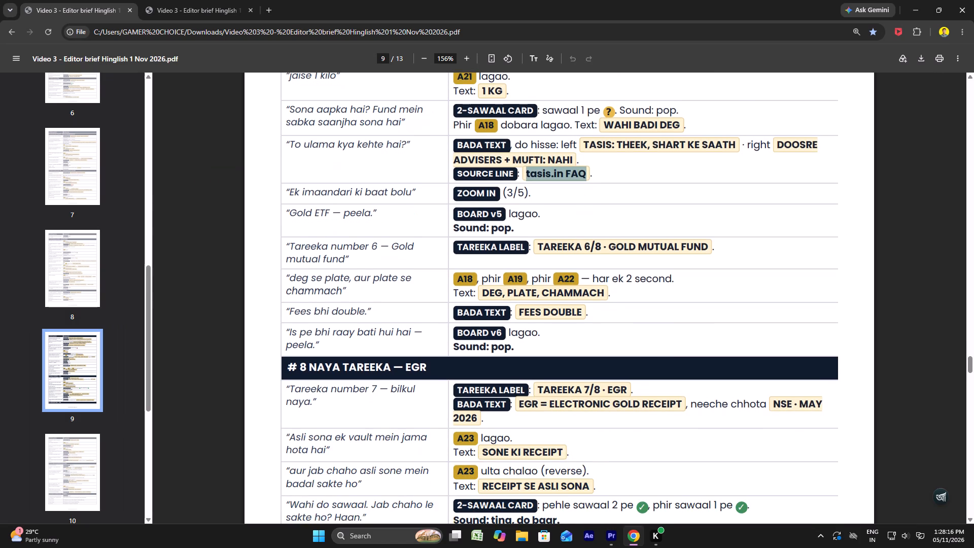
# Switch to Premiere and replay from about 00:11:05 to check where the A21 clip should end against the speech.
pyautogui.click(613, 543)
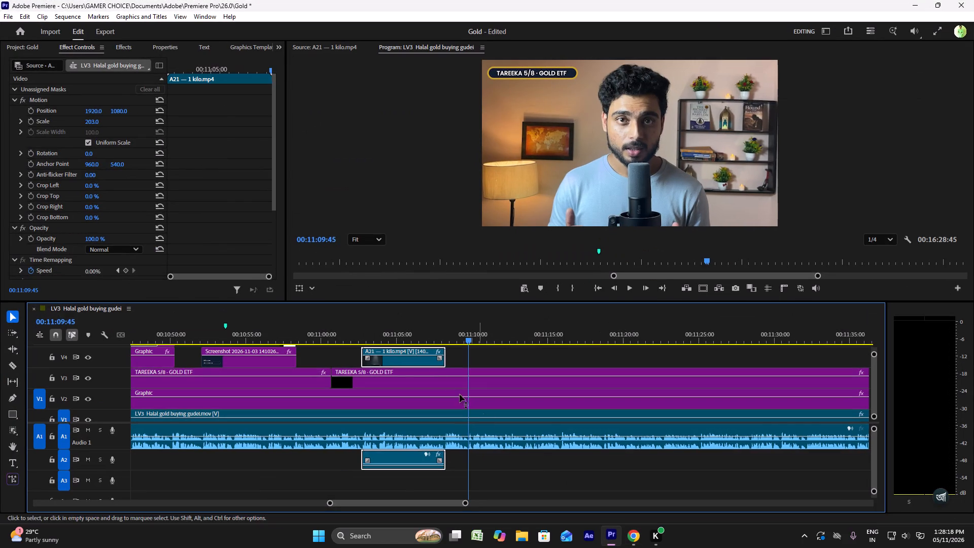
pyautogui.click(408, 331)
pyautogui.press('space')
pyautogui.scroll(-5, 410, 335)
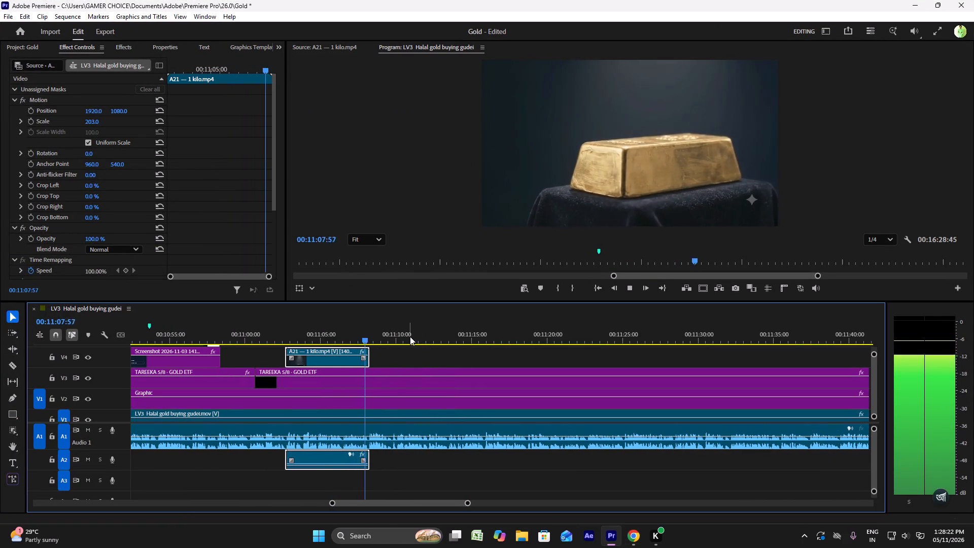
pyautogui.press('space')
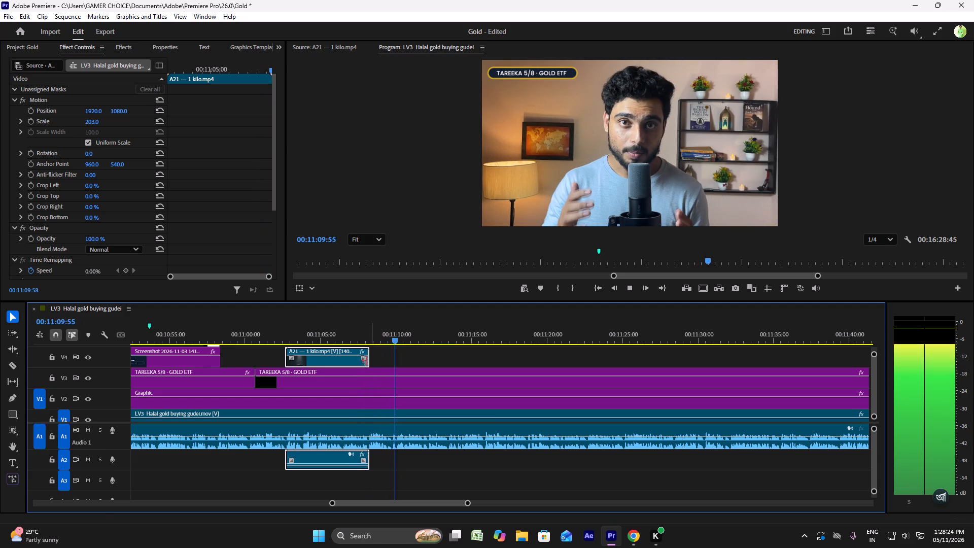
pyautogui.click(332, 339)
pyautogui.press('space')
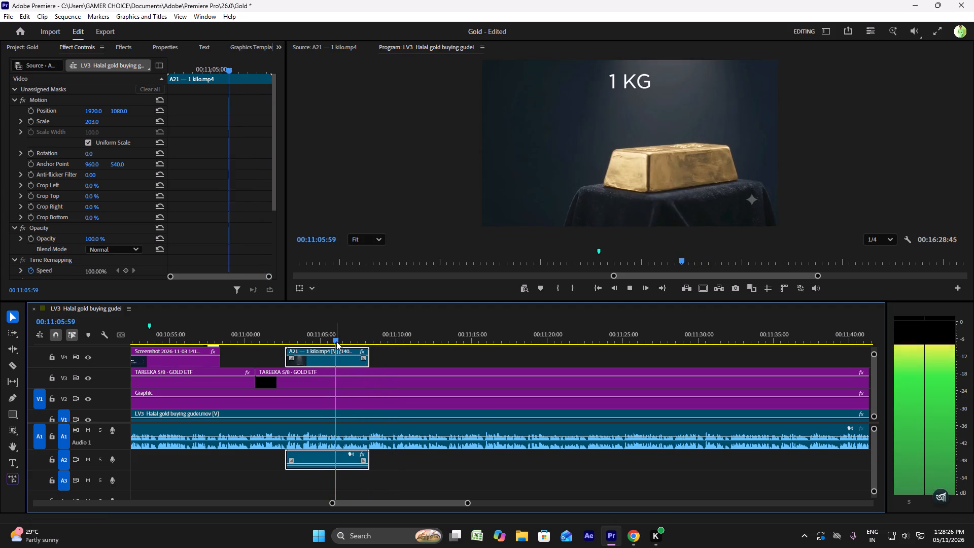
pyautogui.press('space')
# Speed up the A21 — 1 kilo clip to 179.92%, for a duration of 00:00:04:24.
pyautogui.rightClick(342, 352)
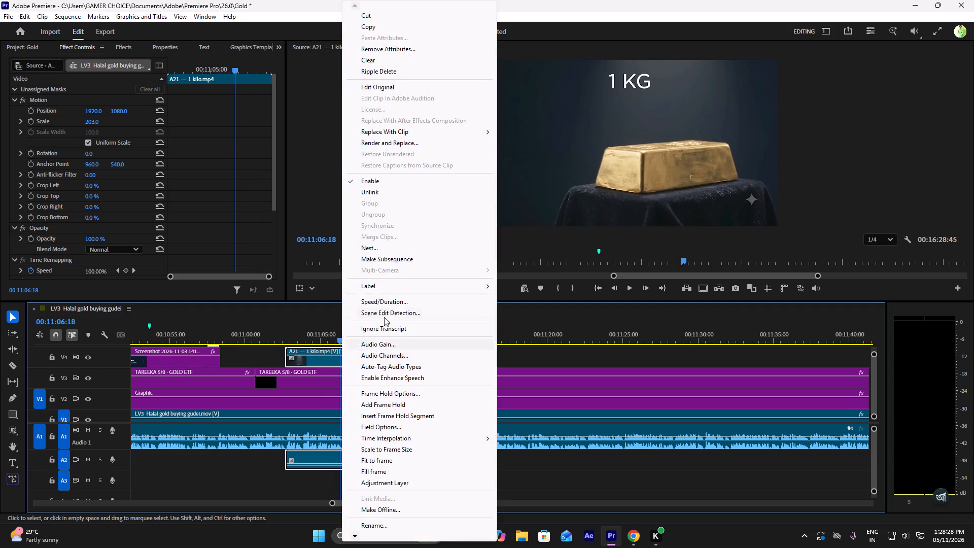
pyautogui.click(381, 301)
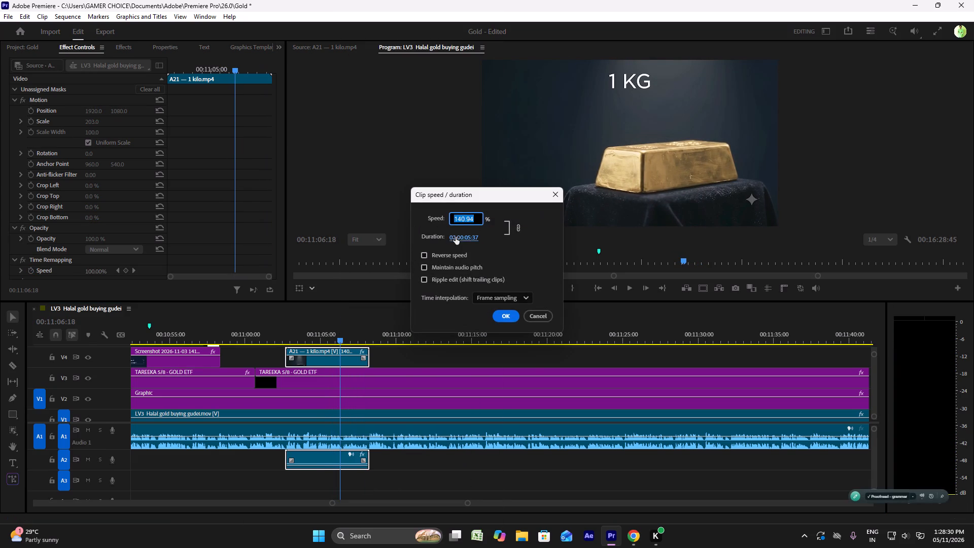
pyautogui.moveTo(463, 235); pyautogui.dragTo(427, 238)
pyautogui.click(495, 318)
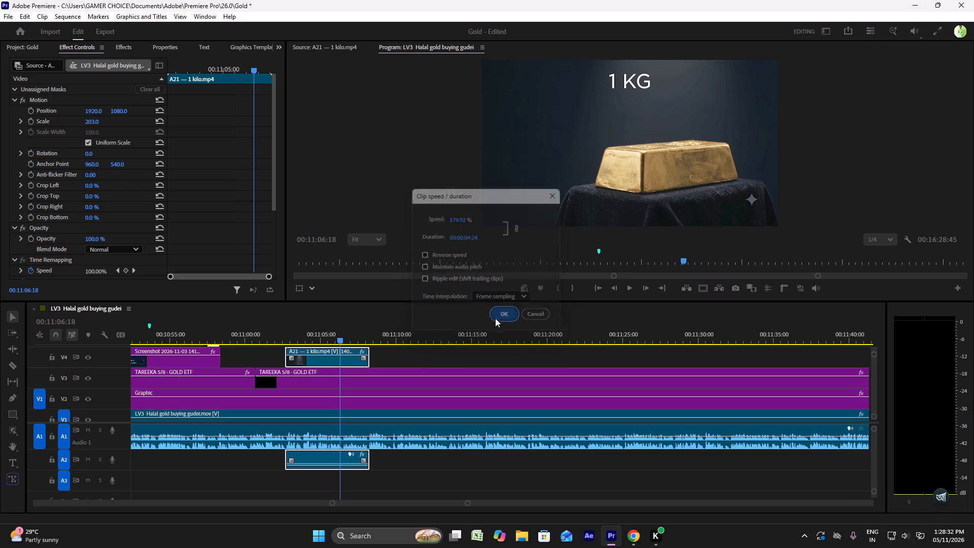
# Trim the end of the A21 clip and its audio back to just after 00:11:06, playing it back between trims.
pyautogui.moveTo(356, 352); pyautogui.dragTo(354, 352)
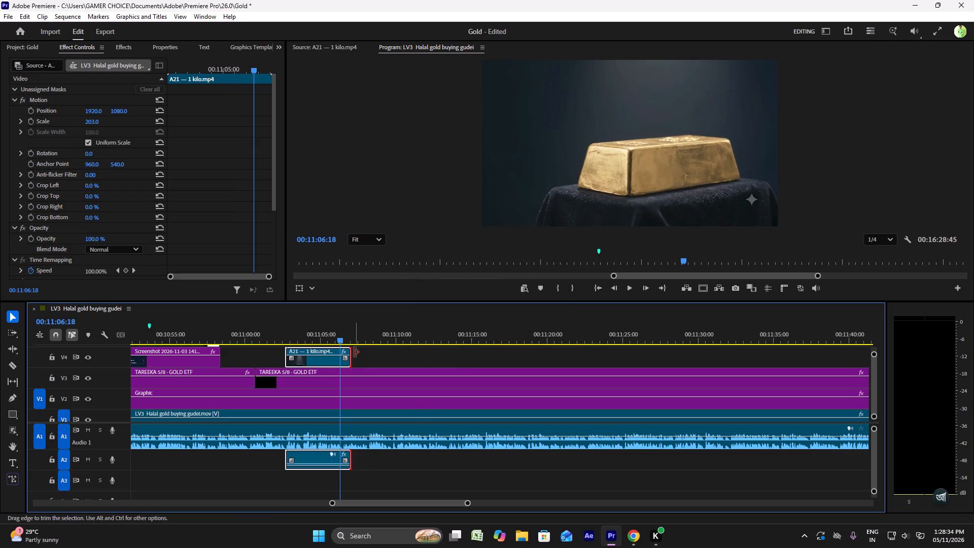
pyautogui.moveTo(354, 352); pyautogui.dragTo(349, 354)
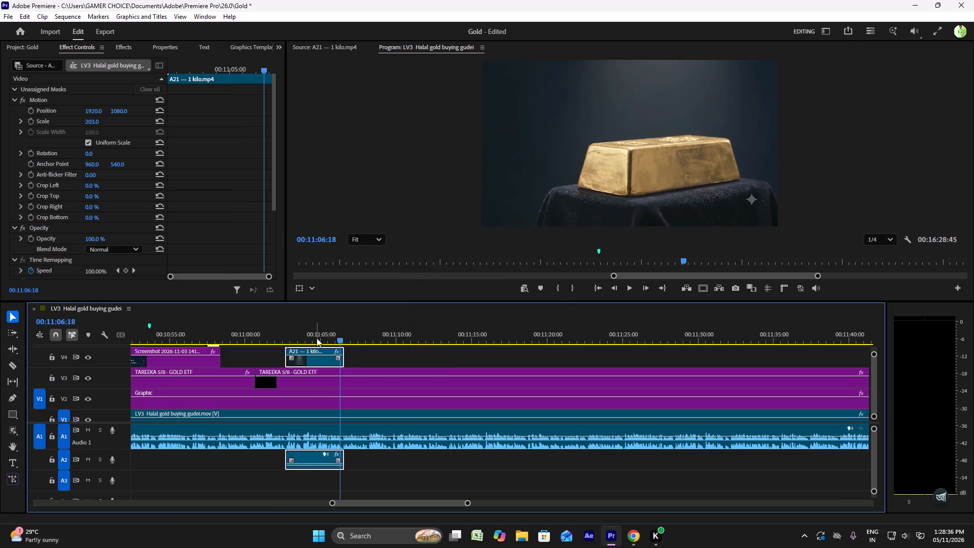
pyautogui.click(317, 338)
pyautogui.press('space')
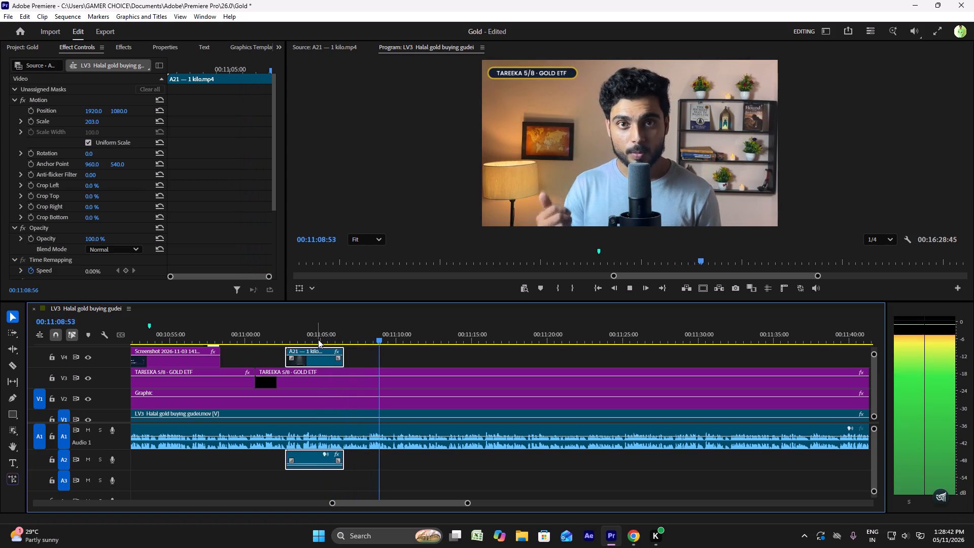
pyautogui.click(346, 357)
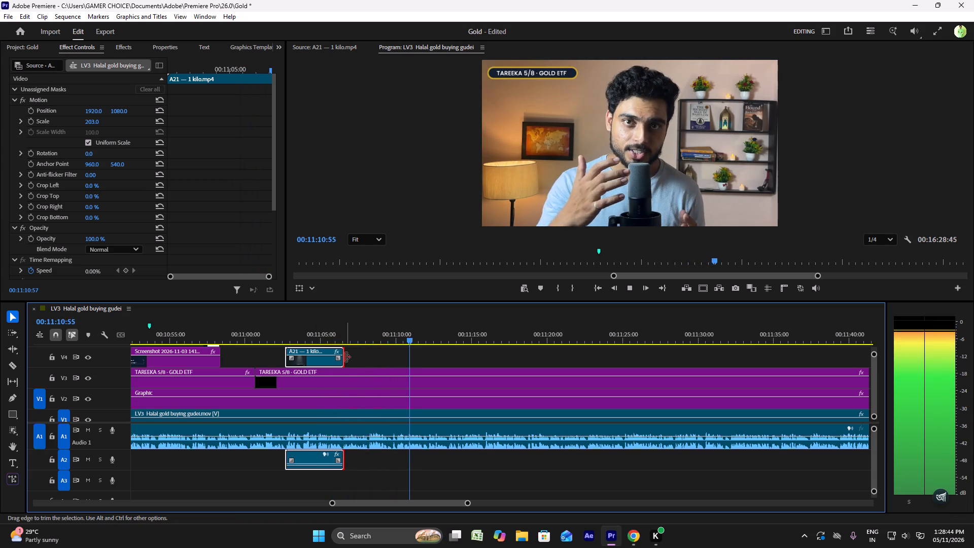
# Play back from about 00:11:05 past the A21 clip to find where the next spoken line starts, near 00:11:08.
pyautogui.click(329, 341)
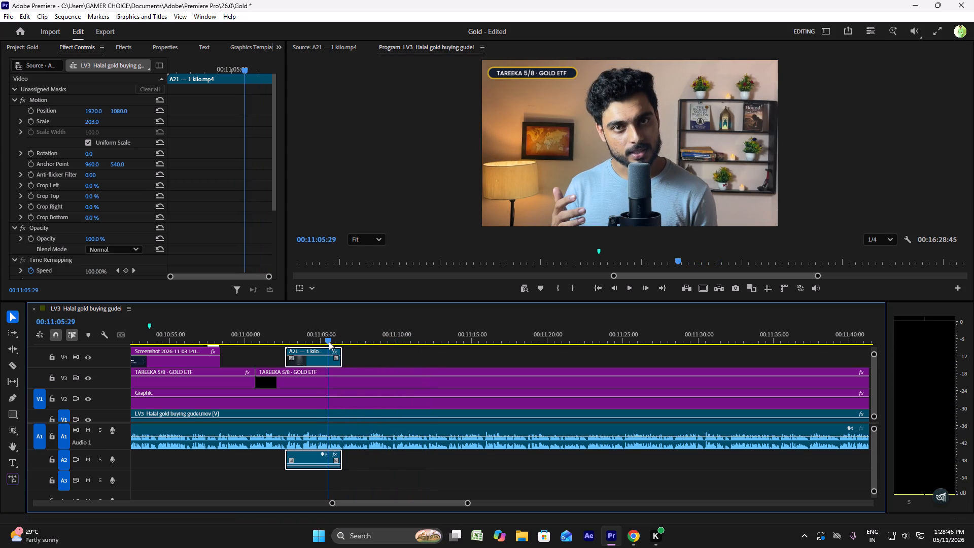
pyautogui.press('space')
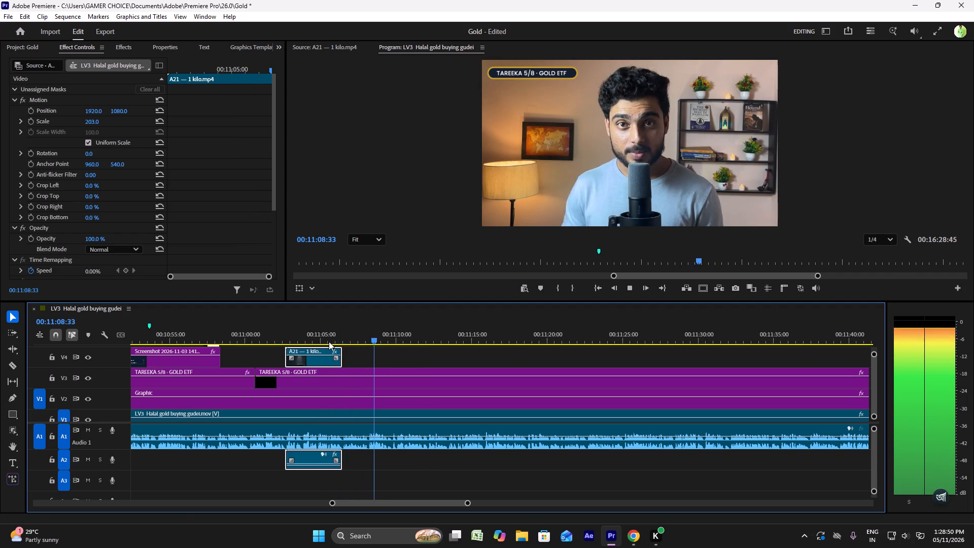
pyautogui.click(364, 341)
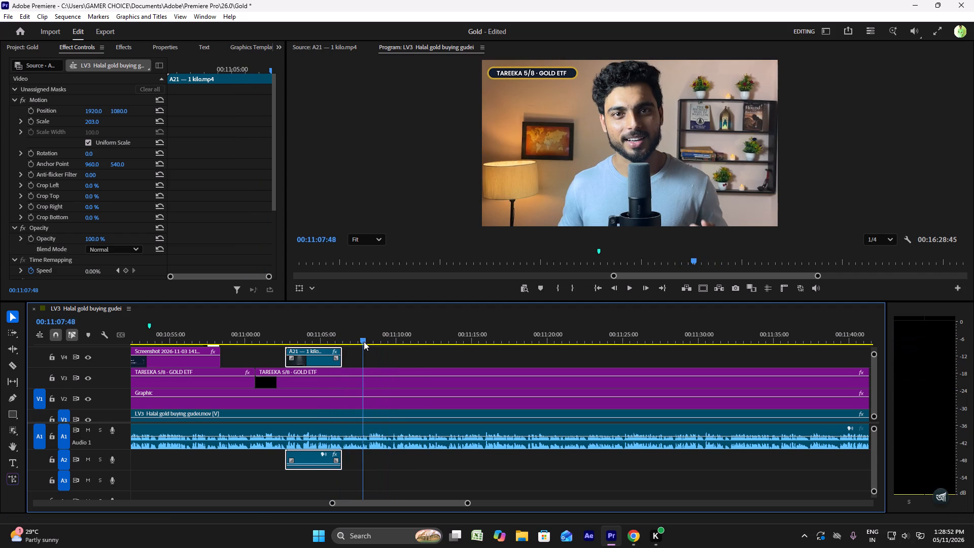
pyautogui.press('space')
pyautogui.press('space')
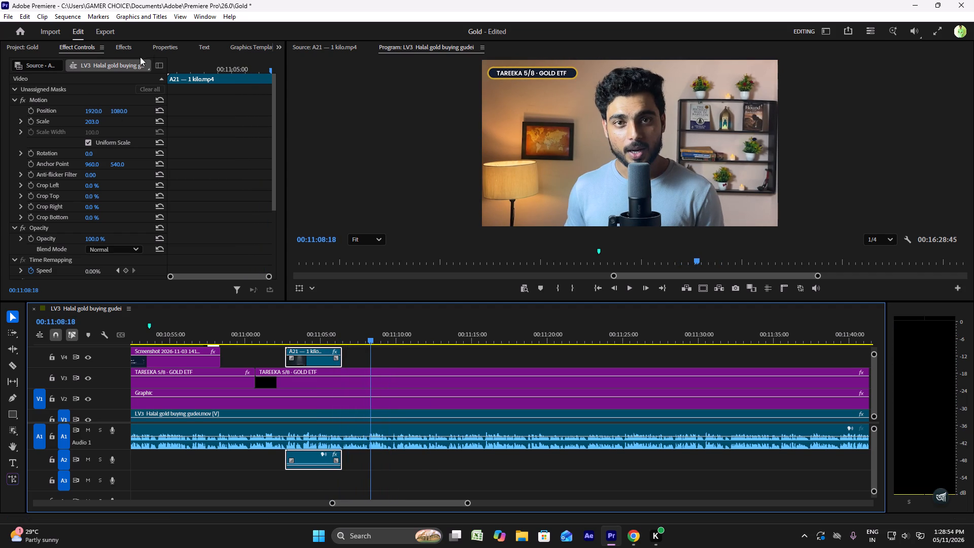
# Add the "ba" background graphics template to V4 after the A21 clip, starting at about 00:11:08:09.
pyautogui.click(243, 49)
pyautogui.moveTo(190, 234); pyautogui.dragTo(339, 307)
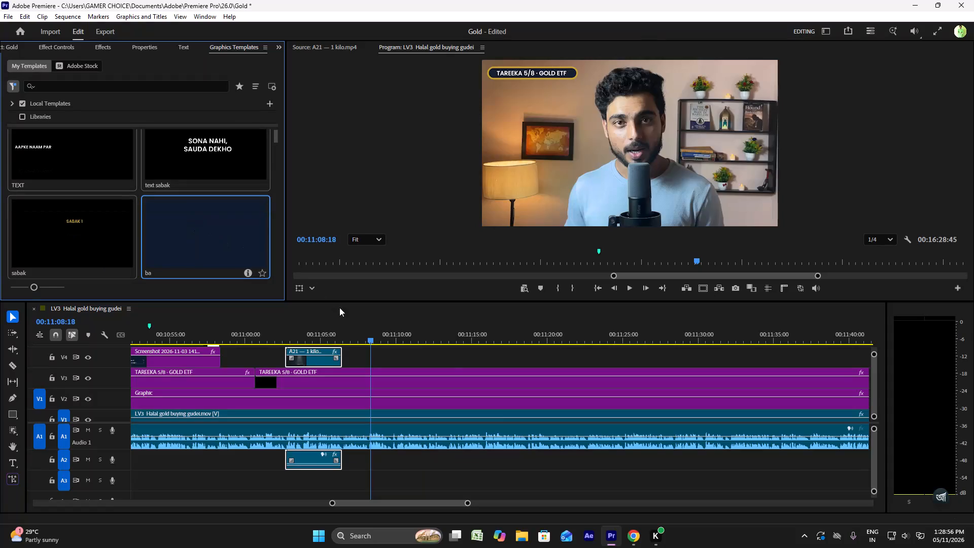
pyautogui.moveTo(339, 307); pyautogui.dragTo(369, 351)
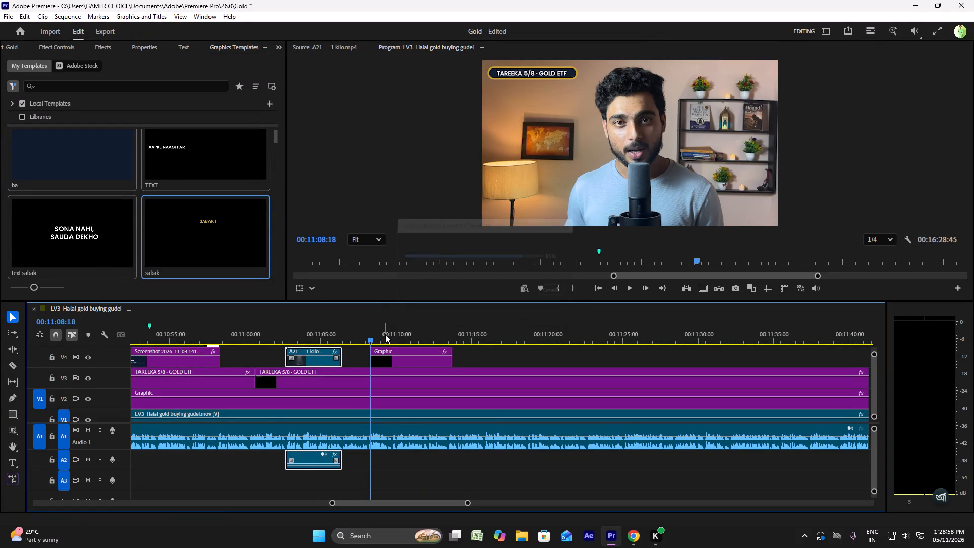
pyautogui.keyDown('alt'); pyautogui.scroll(10, 369, 354); pyautogui.keyUp('alt')
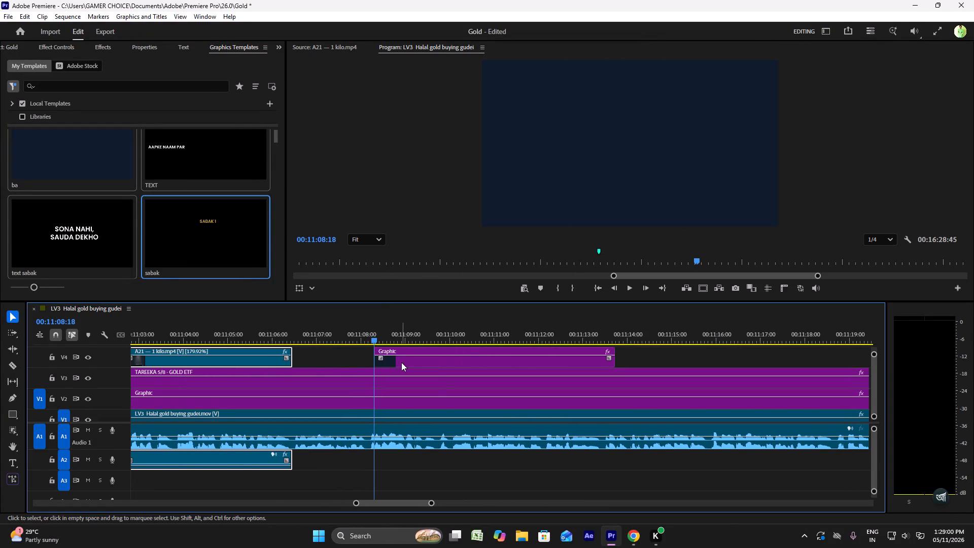
pyautogui.moveTo(401, 362); pyautogui.dragTo(394, 363)
# Play back from just before the new background graphic to check its start against the speech.
pyautogui.click(345, 335)
pyautogui.press('space')
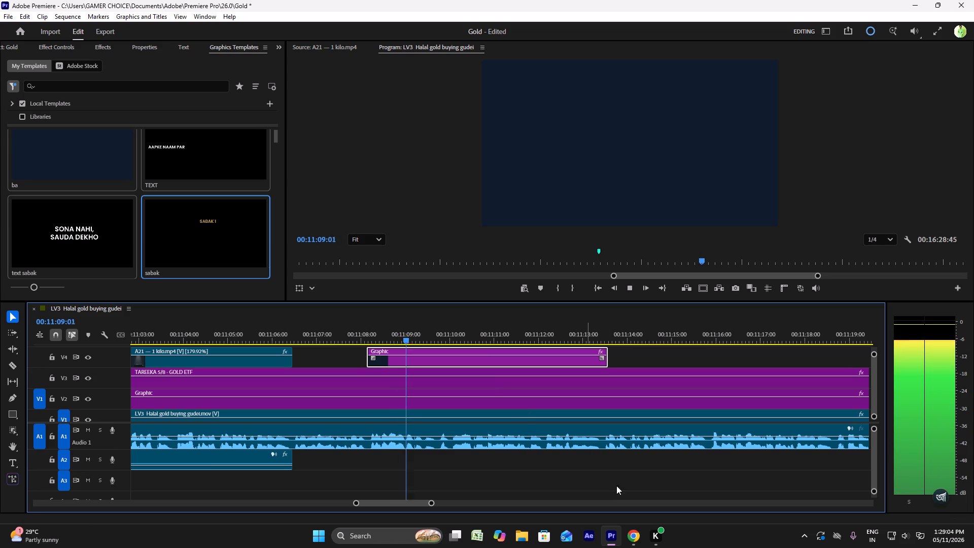
pyautogui.press('space')
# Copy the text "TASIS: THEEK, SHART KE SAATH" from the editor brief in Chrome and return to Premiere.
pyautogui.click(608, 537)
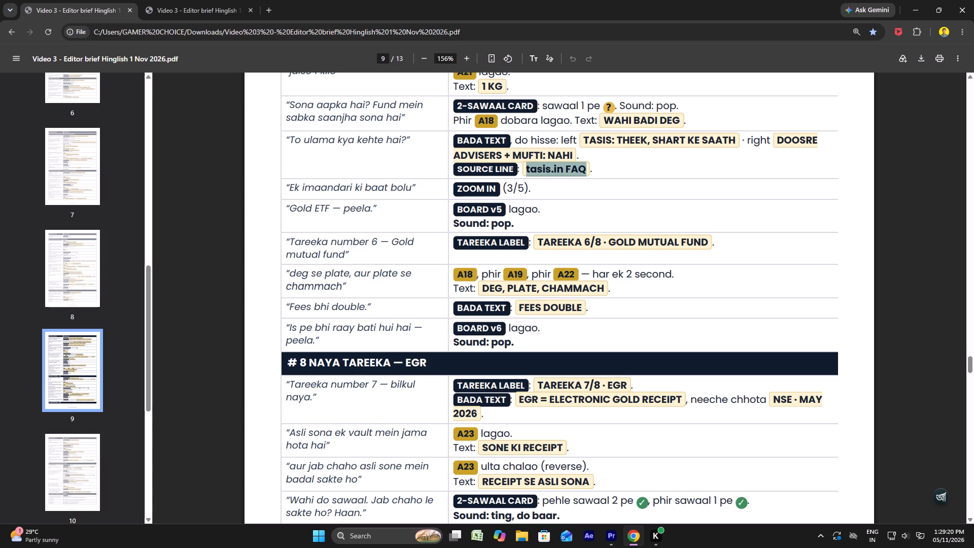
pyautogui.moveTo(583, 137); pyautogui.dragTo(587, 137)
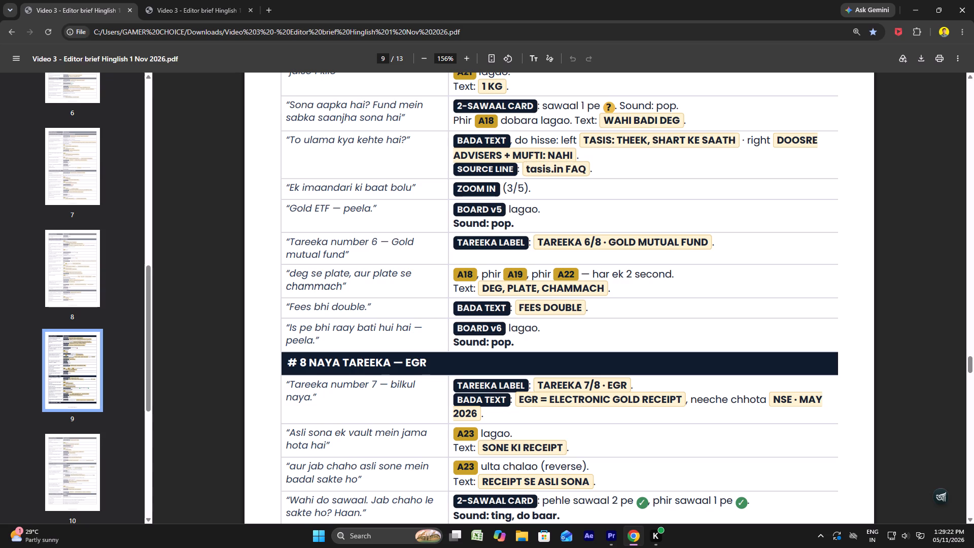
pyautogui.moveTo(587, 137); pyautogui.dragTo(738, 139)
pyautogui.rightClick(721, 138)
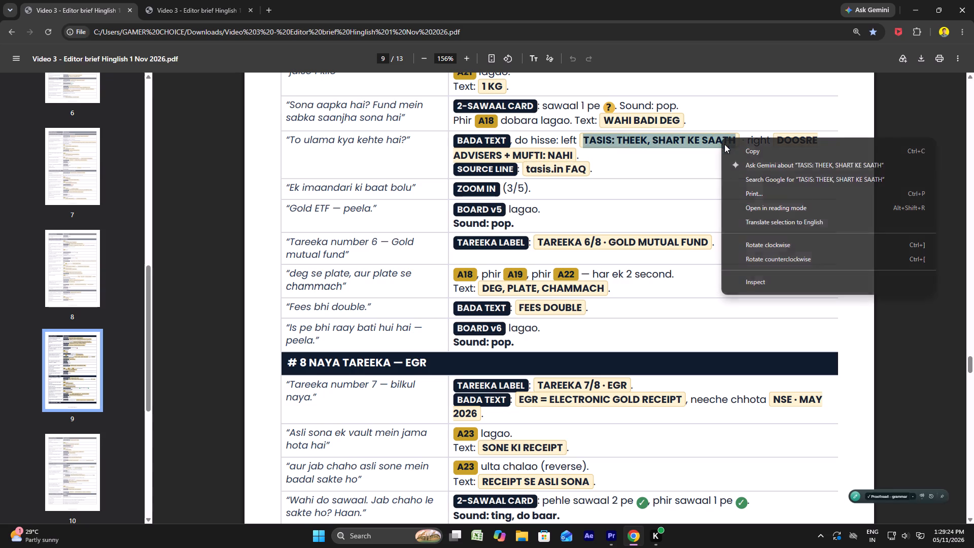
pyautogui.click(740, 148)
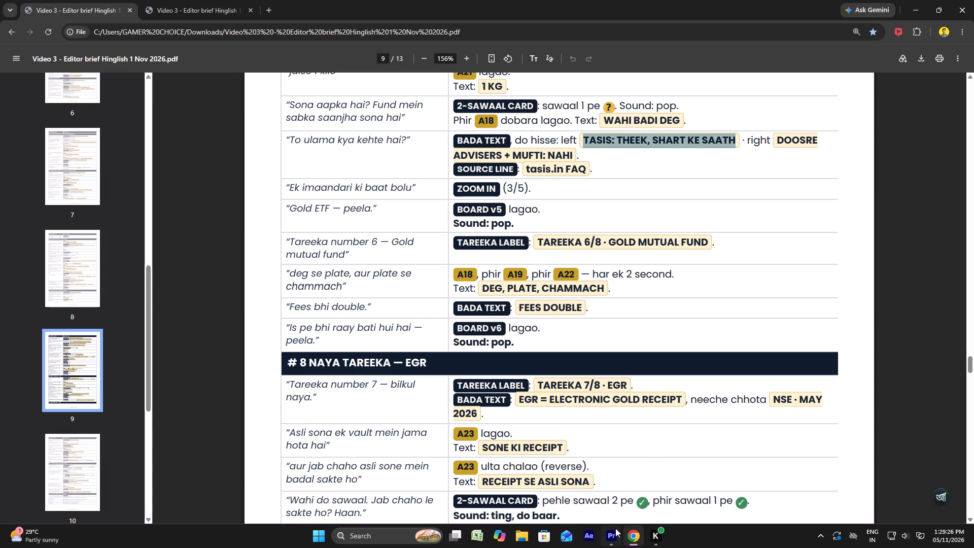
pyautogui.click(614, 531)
# Play back the section after the A21 clip and move the V4 background graphic to start at about 00:11:12:06.
pyautogui.click(354, 326)
pyautogui.press('space')
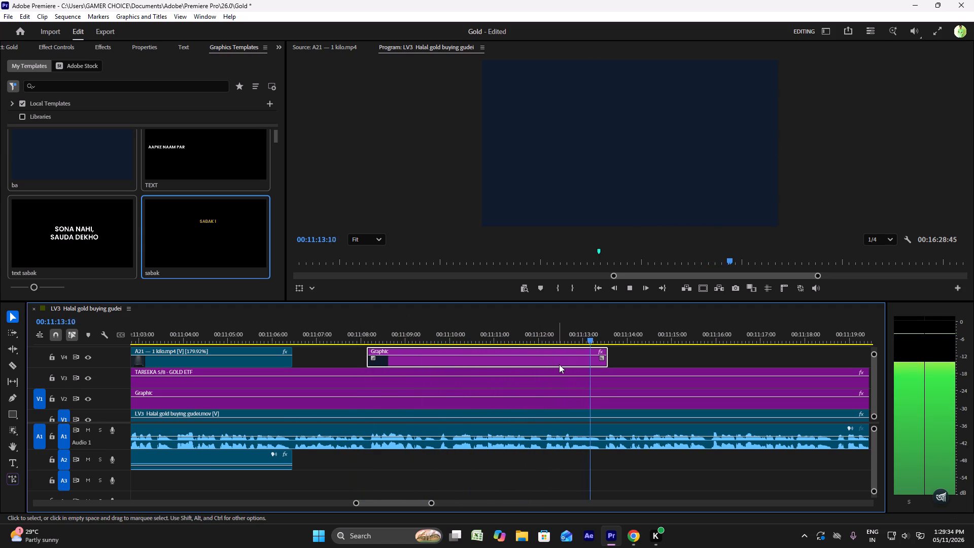
pyautogui.press('space')
pyautogui.click(348, 319)
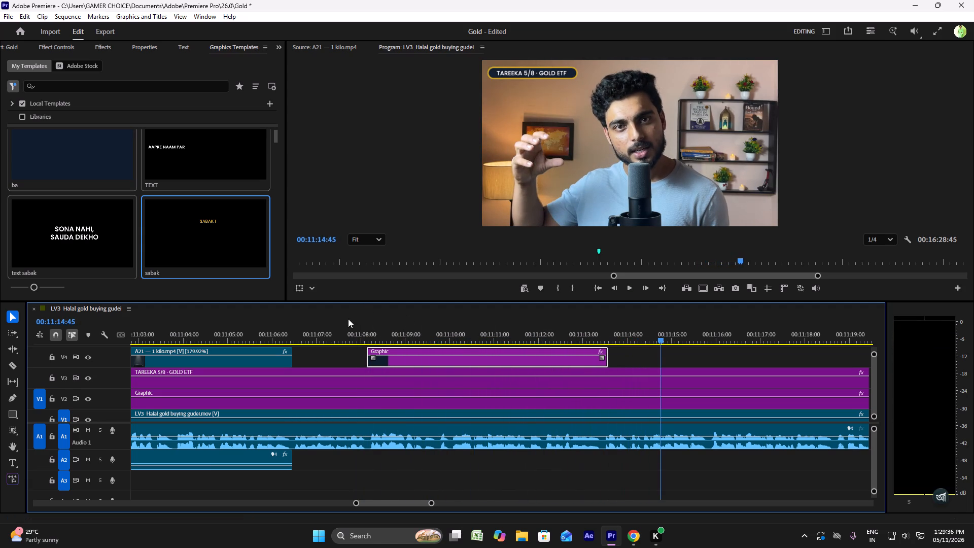
pyautogui.click(356, 331)
pyautogui.press('space')
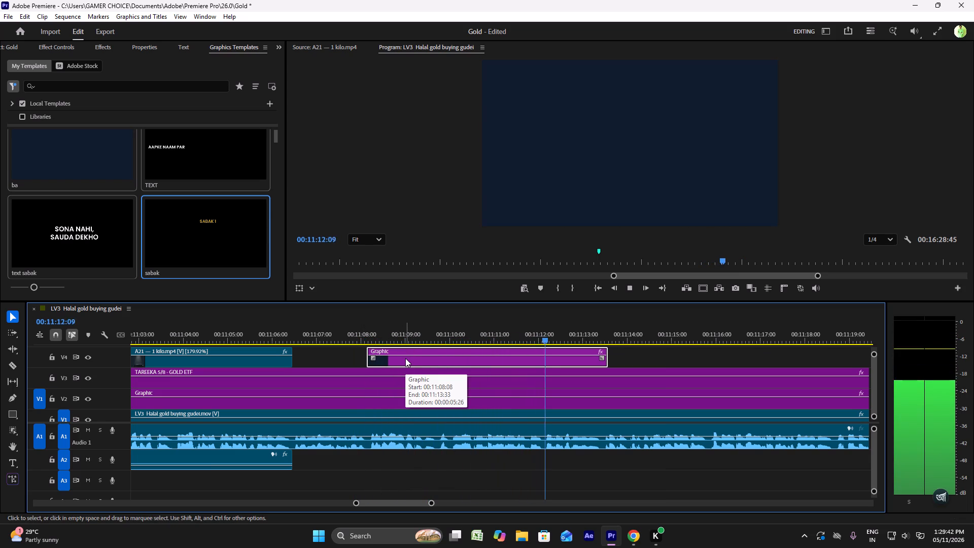
pyautogui.press('space')
pyautogui.moveTo(405, 358); pyautogui.dragTo(577, 363)
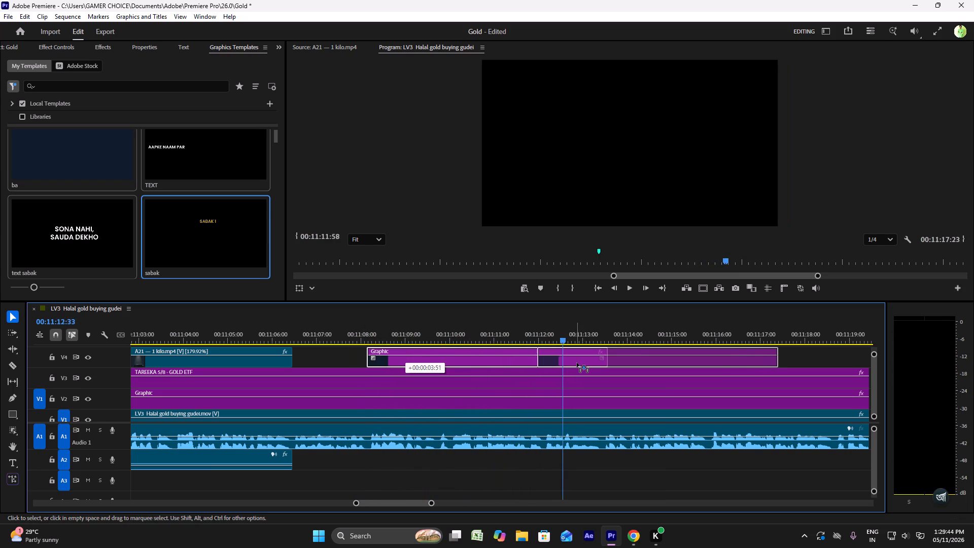
pyautogui.moveTo(577, 363); pyautogui.dragTo(581, 361)
# Play back the moved background graphic through about 00:11:18:30 to check its timing against the speech and the brief.
pyautogui.click(527, 333)
pyautogui.press('space')
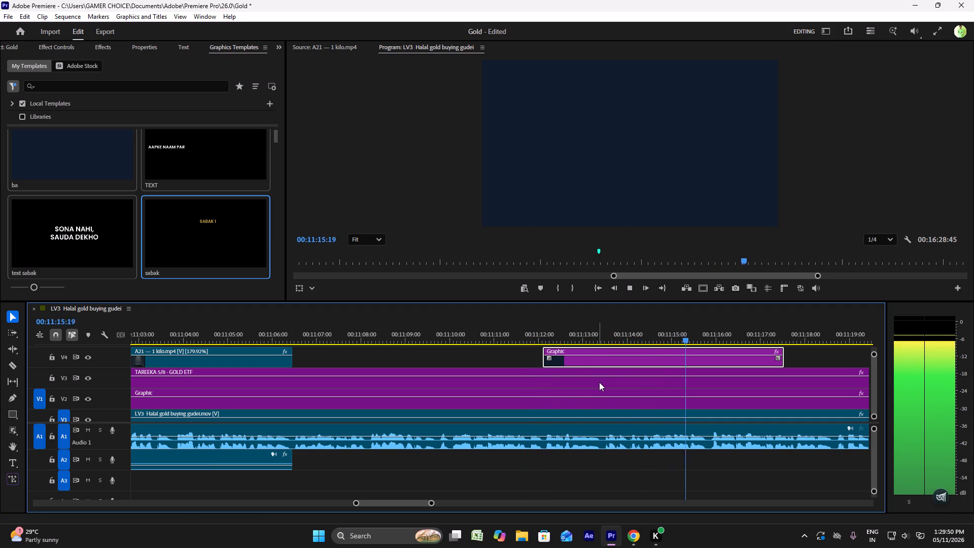
pyautogui.press('space')
pyautogui.press('space')
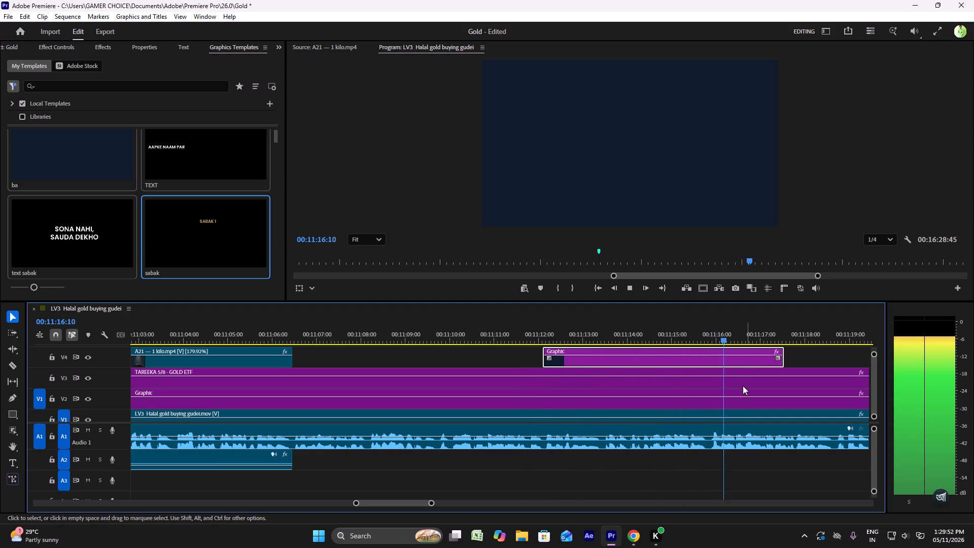
pyautogui.press('space')
pyautogui.click(634, 535)
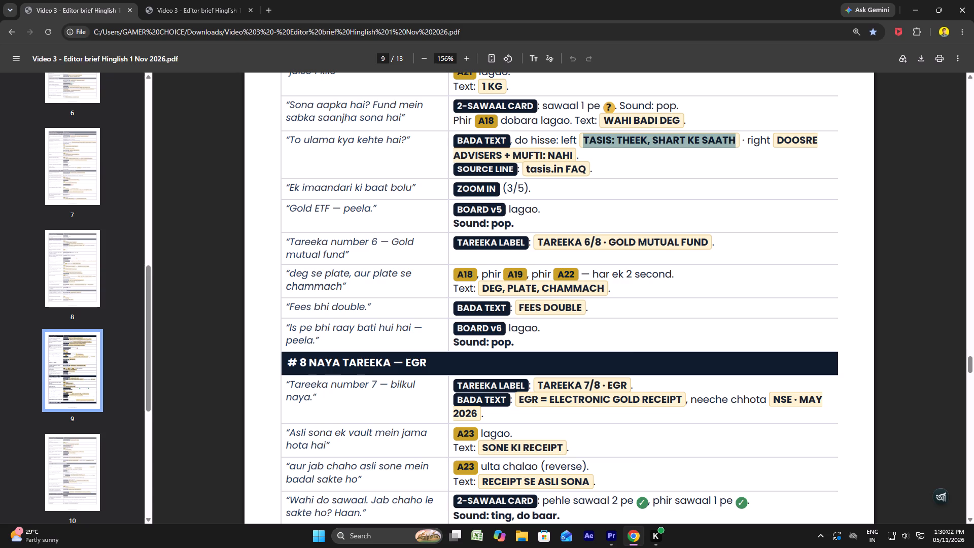
pyautogui.click(613, 535)
pyautogui.press('space')
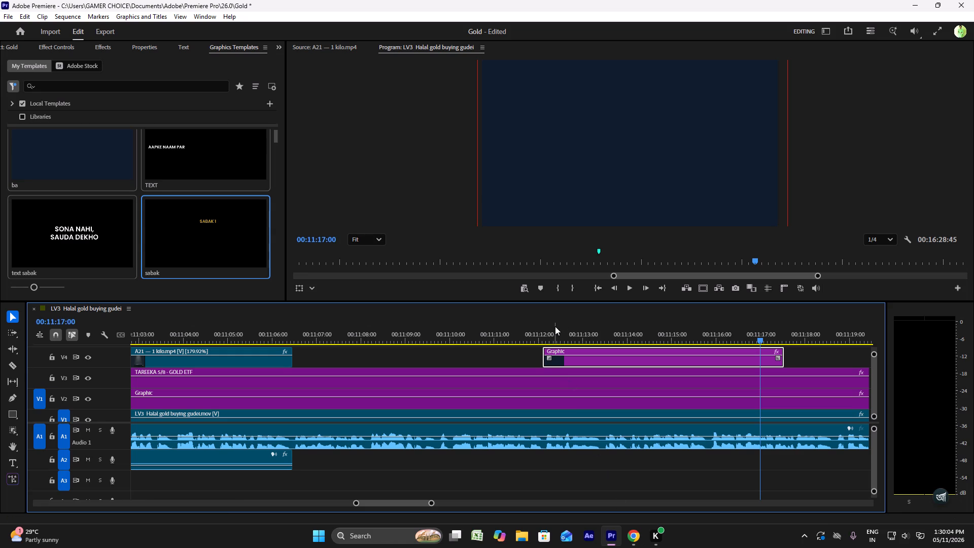
pyautogui.press('space')
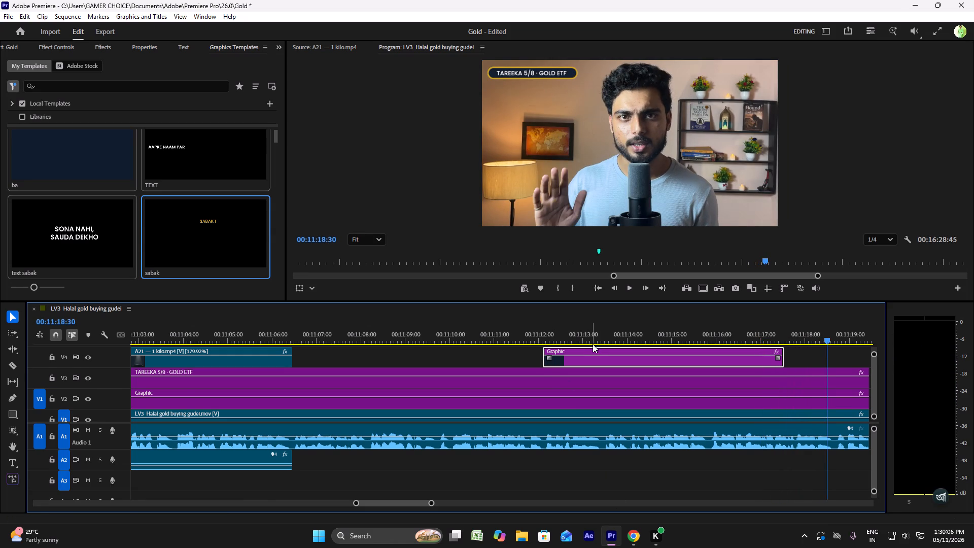
# Add the "S" source-line graphics template to V5 above the background, starting at 00:11:12:06, and play into it.
pyautogui.keyDown('ctrl'); pyautogui.scroll(4, 594, 348); pyautogui.keyUp('ctrl')
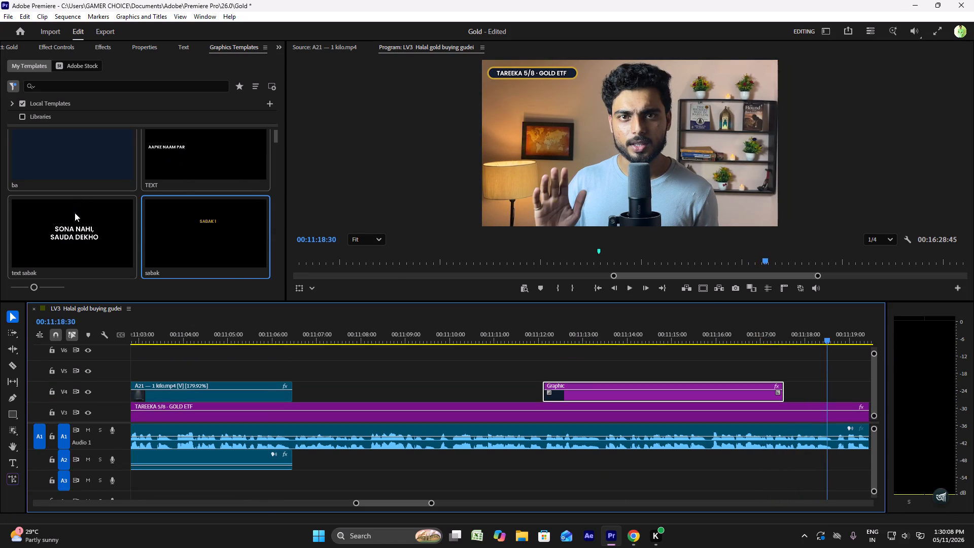
pyautogui.scroll(8, 63, 205)
pyautogui.scroll(-9, 64, 205)
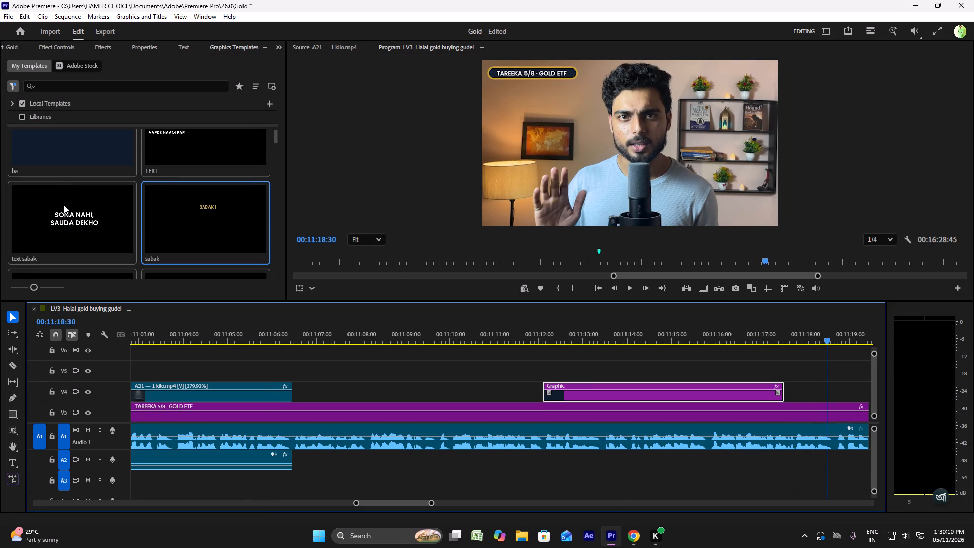
pyautogui.scroll(-12, 64, 205)
pyautogui.moveTo(50, 252); pyautogui.dragTo(587, 354)
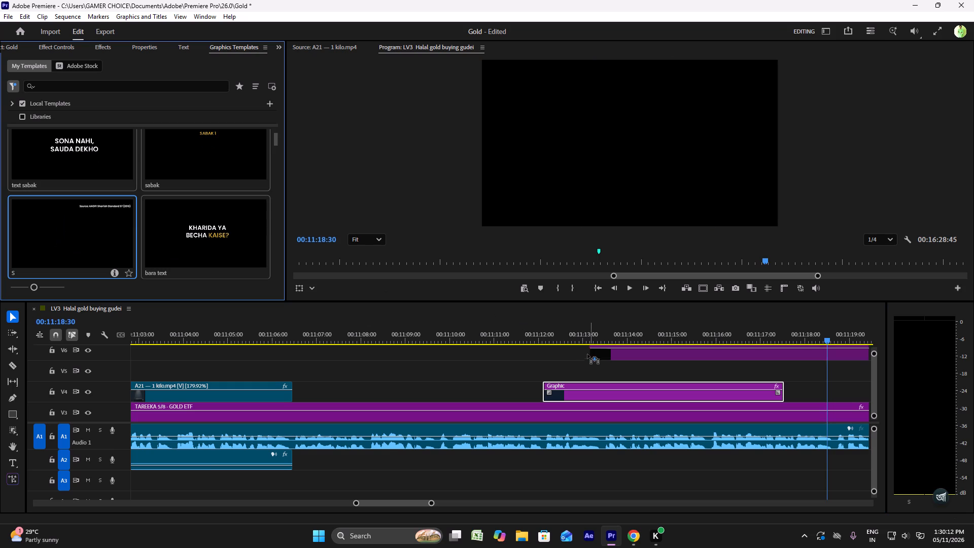
pyautogui.moveTo(587, 354); pyautogui.dragTo(549, 364)
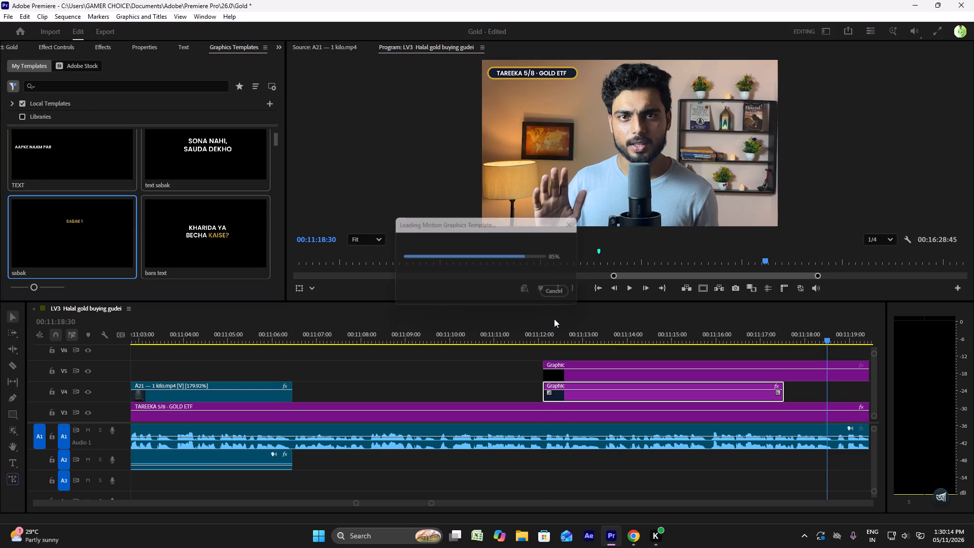
pyautogui.click(561, 343)
pyautogui.press('space')
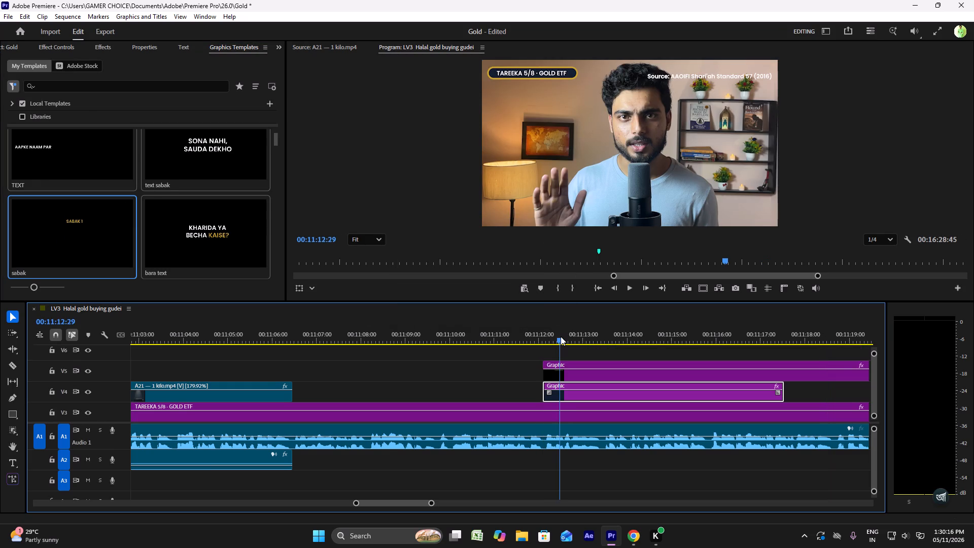
pyautogui.press('space')
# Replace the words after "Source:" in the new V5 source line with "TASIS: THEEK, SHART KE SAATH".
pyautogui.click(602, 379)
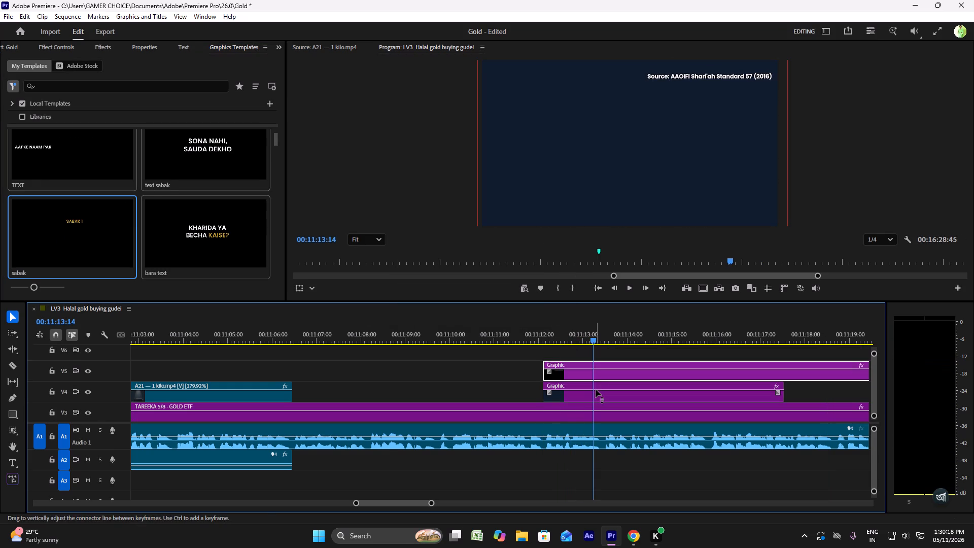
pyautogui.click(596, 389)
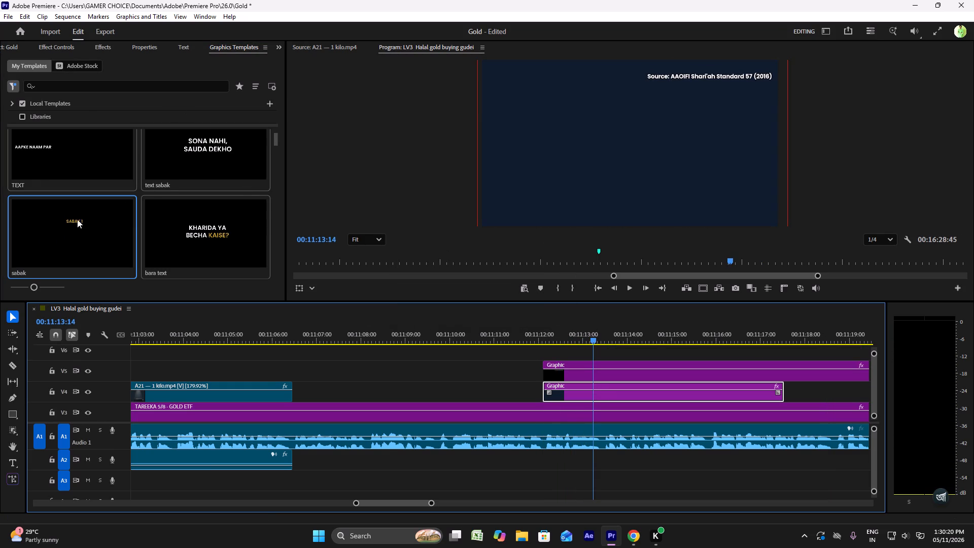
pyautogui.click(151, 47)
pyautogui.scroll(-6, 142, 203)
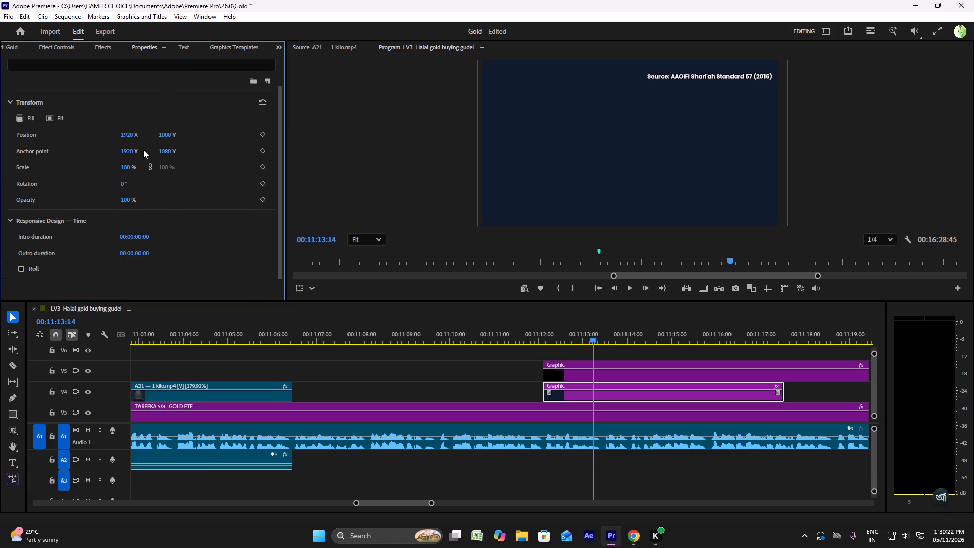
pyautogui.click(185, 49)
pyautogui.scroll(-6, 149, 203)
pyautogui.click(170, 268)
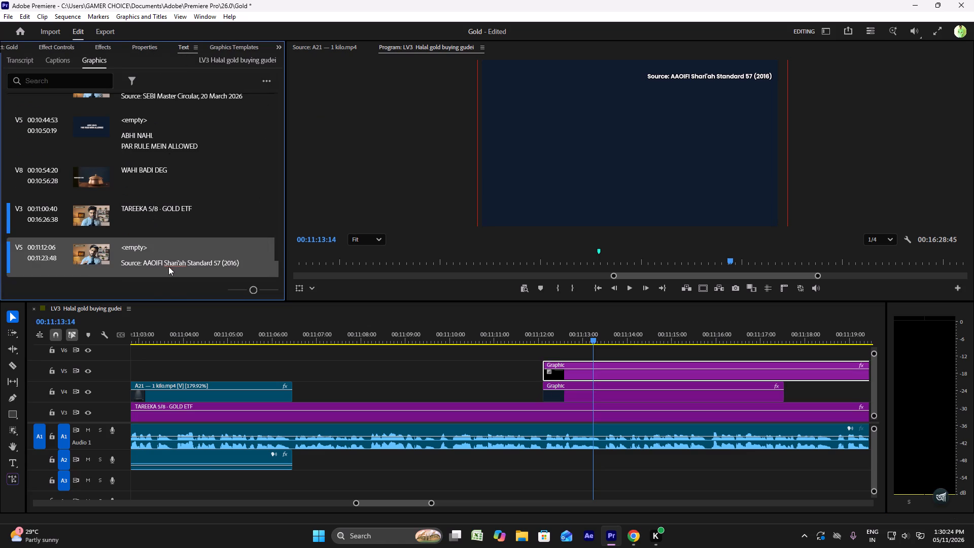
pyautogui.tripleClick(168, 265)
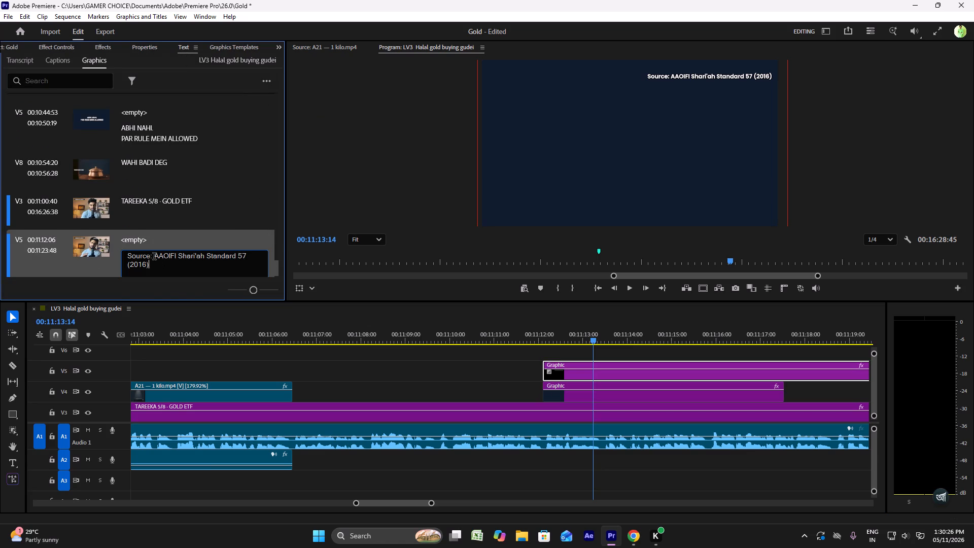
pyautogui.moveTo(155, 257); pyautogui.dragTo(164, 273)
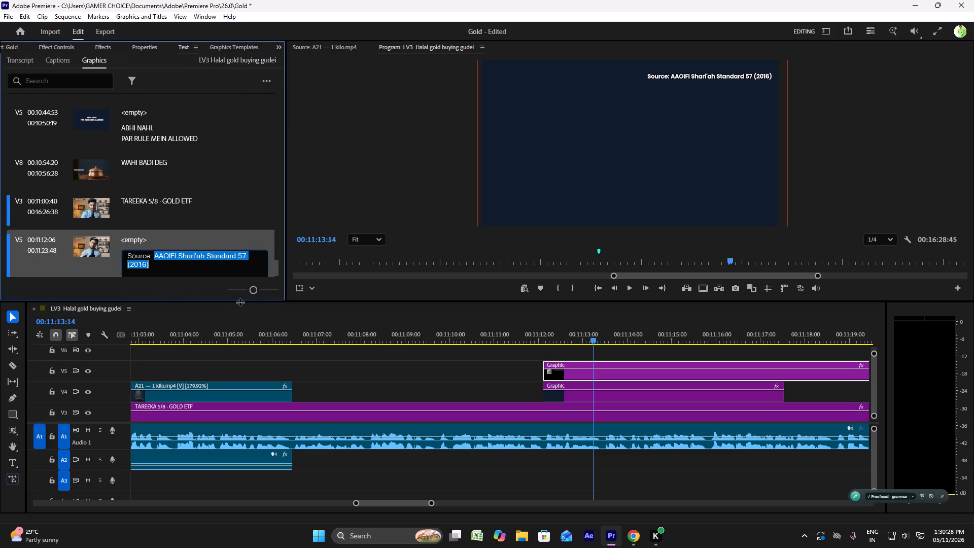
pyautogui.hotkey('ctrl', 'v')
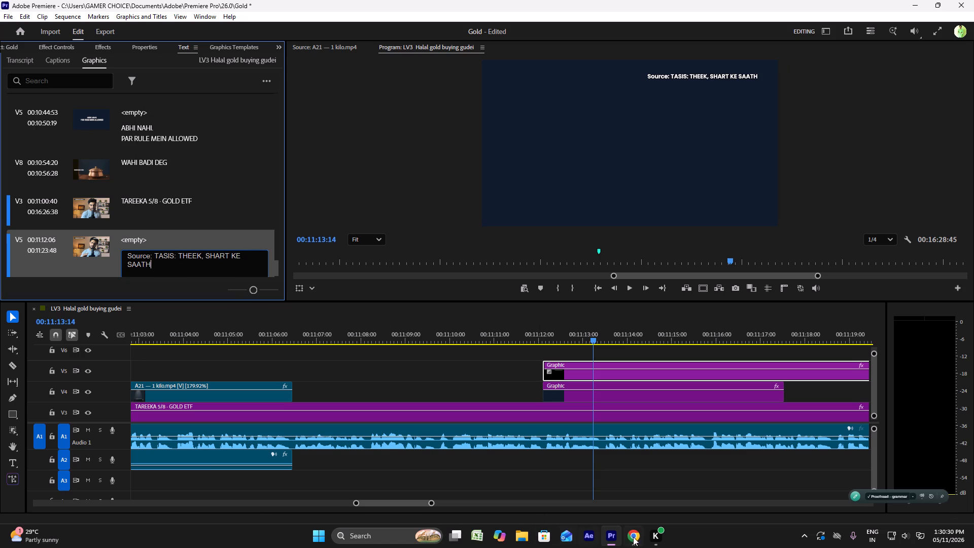
# Copy "tasis.in FAQ" from the brief in Chrome and make the V5 source line read "Source: tasis.in FAQ".
pyautogui.click(630, 536)
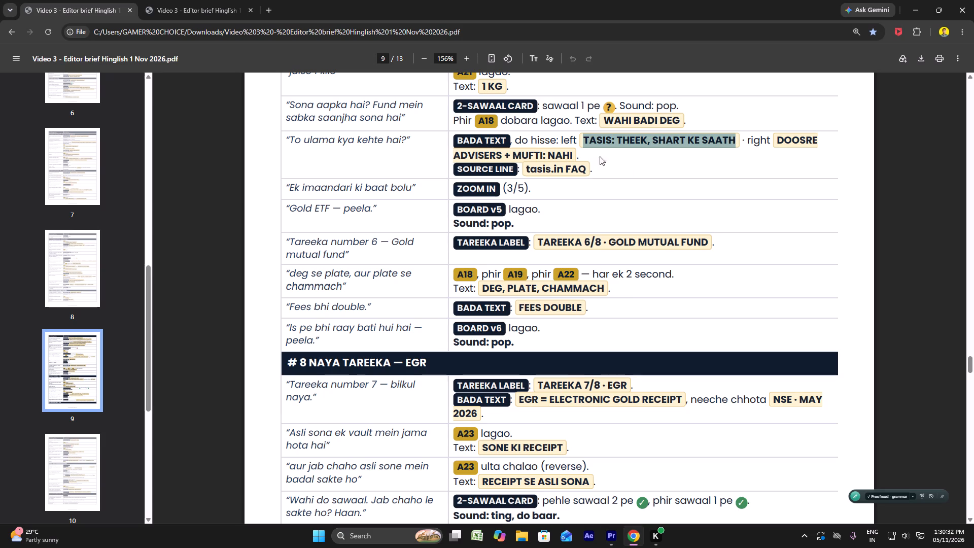
pyautogui.moveTo(586, 168); pyautogui.dragTo(528, 167)
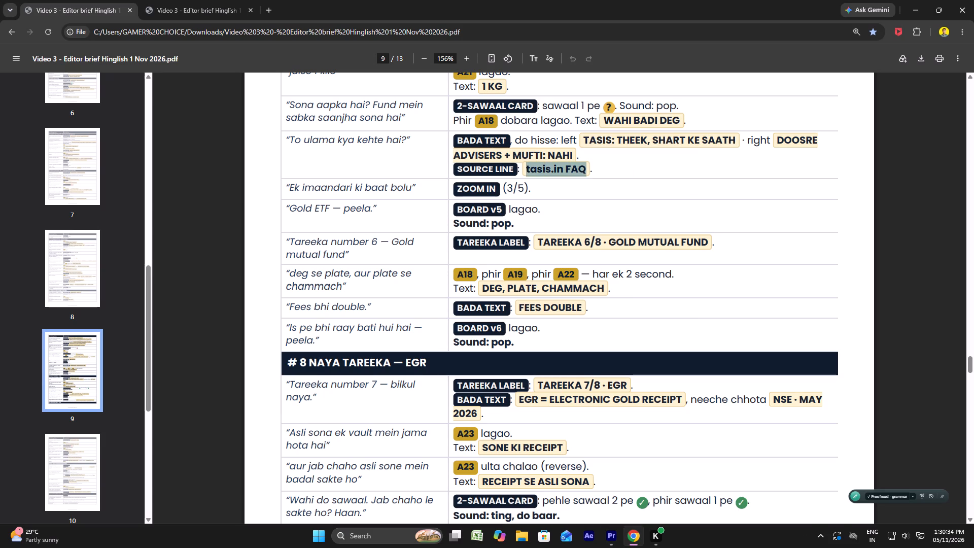
pyautogui.rightClick(529, 167)
pyautogui.click(548, 178)
pyautogui.click(611, 537)
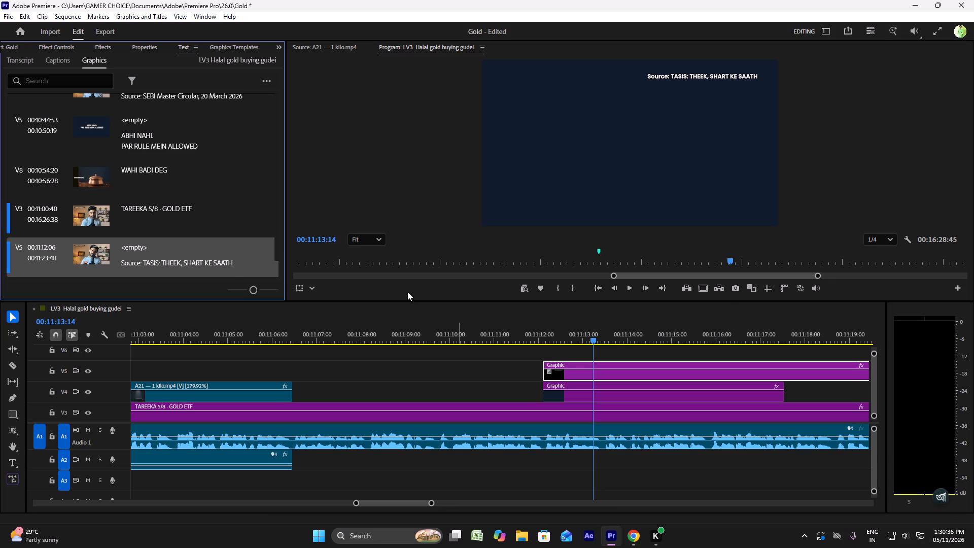
pyautogui.tripleClick(223, 270)
pyautogui.tripleClick(222, 266)
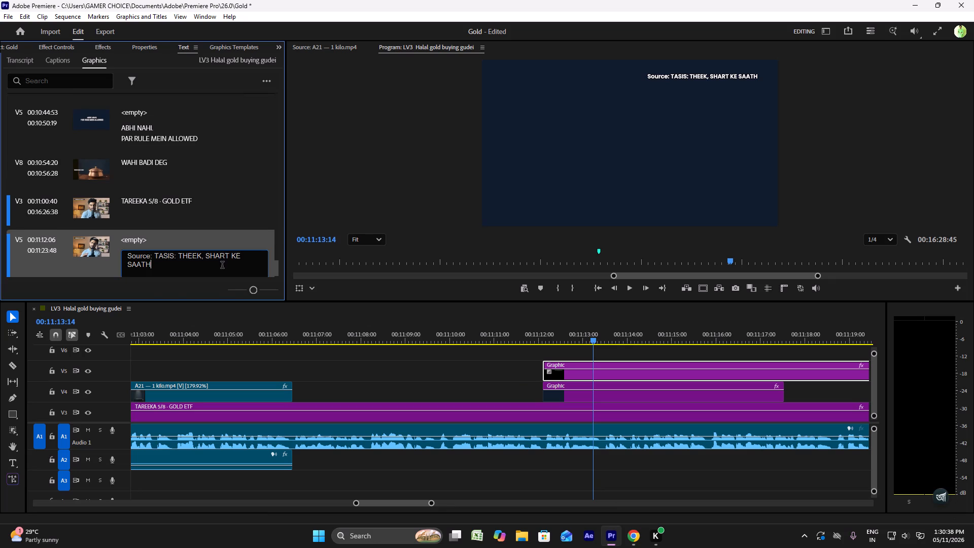
pyautogui.moveTo(154, 269); pyautogui.dragTo(155, 256)
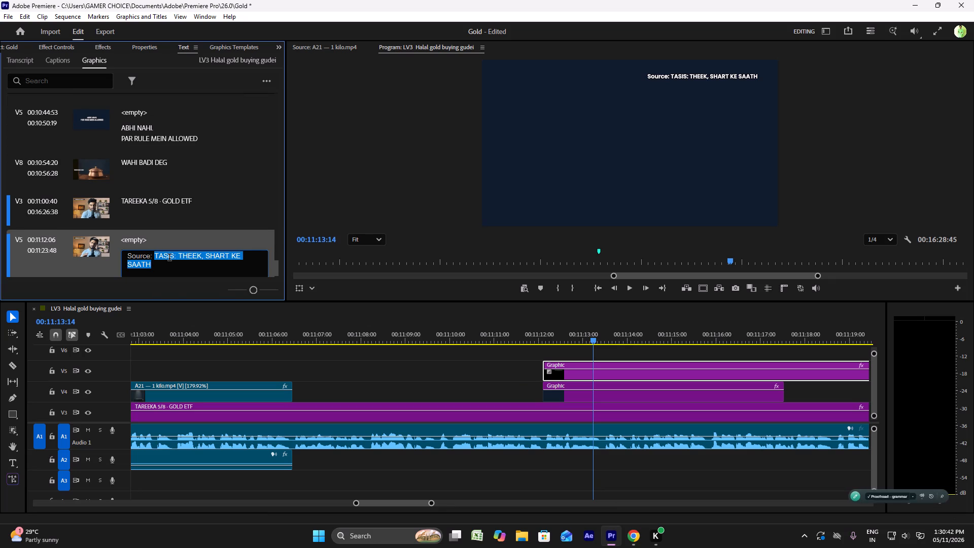
pyautogui.hotkey('ctrl', 'v')
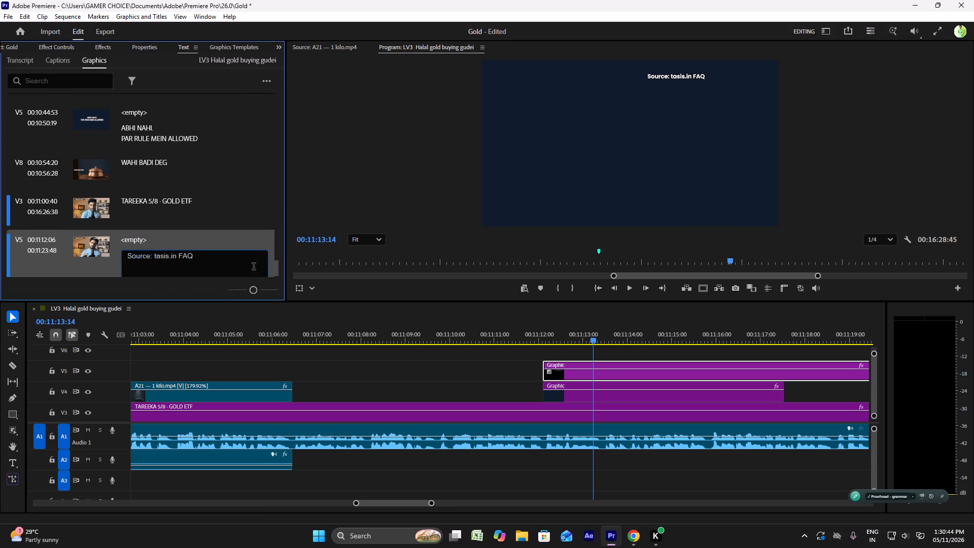
# Shift the "Source: tasis.in FAQ" graphic horizontally to a Motion position X of 1977.
pyautogui.click(53, 48)
pyautogui.moveTo(91, 154); pyautogui.dragTo(172, 166)
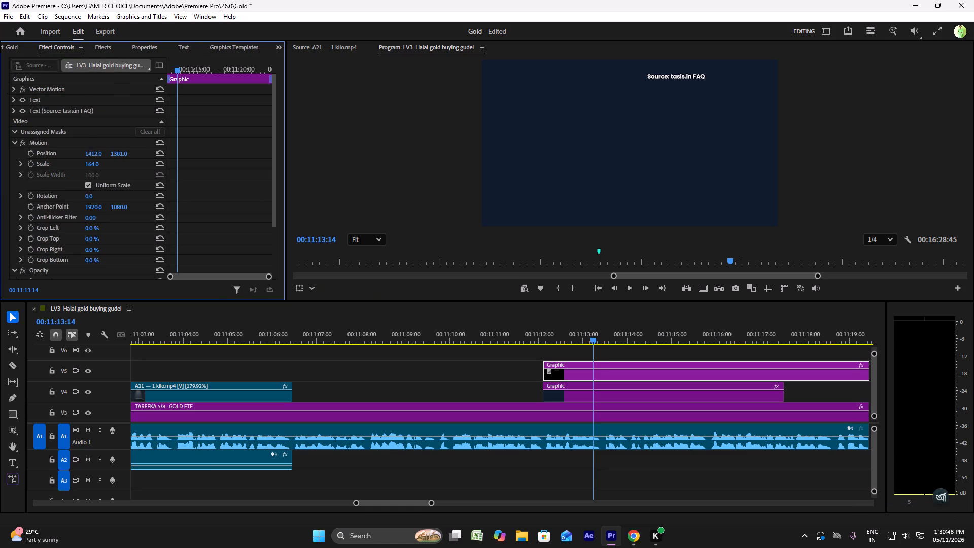
pyautogui.moveTo(172, 166); pyautogui.dragTo(410, 182)
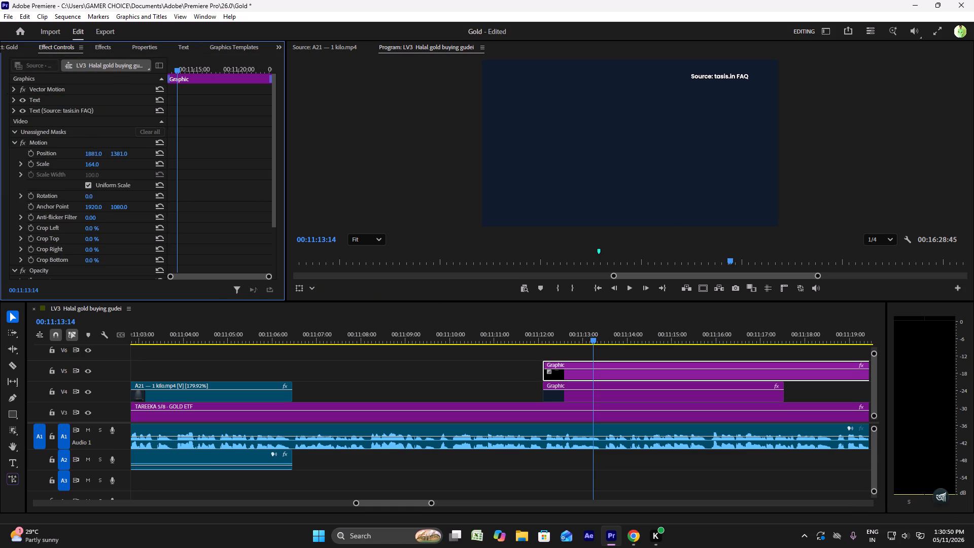
pyautogui.moveTo(410, 182); pyautogui.dragTo(453, 178)
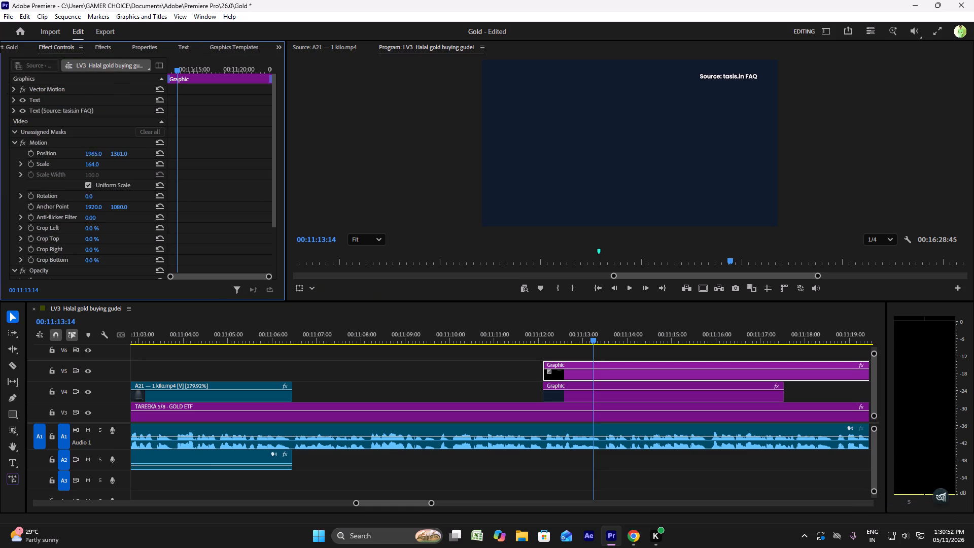
pyautogui.moveTo(453, 178); pyautogui.dragTo(459, 178)
# Play through the start of the new background and move the "Source: tasis.in FAQ" graphic from V5 up to V6.
pyautogui.click(491, 341)
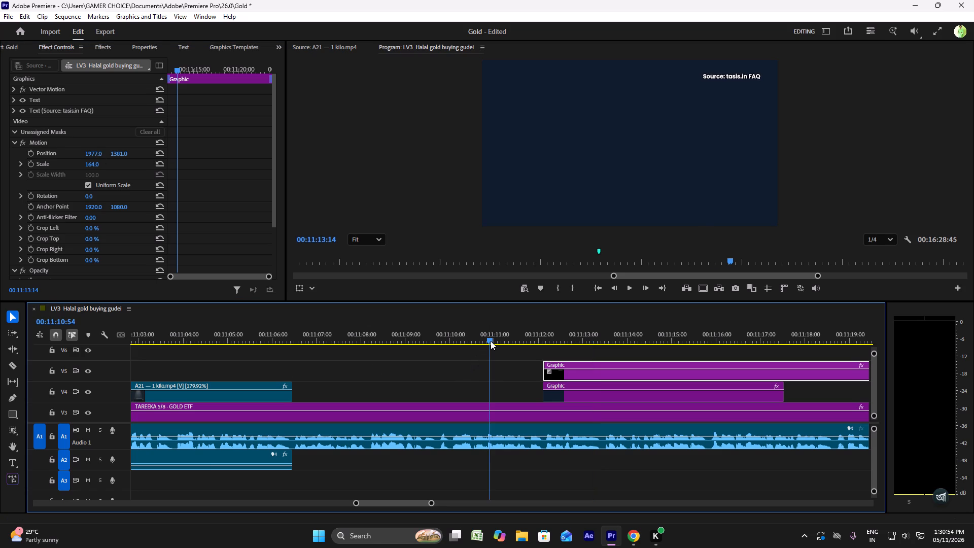
pyautogui.press('space')
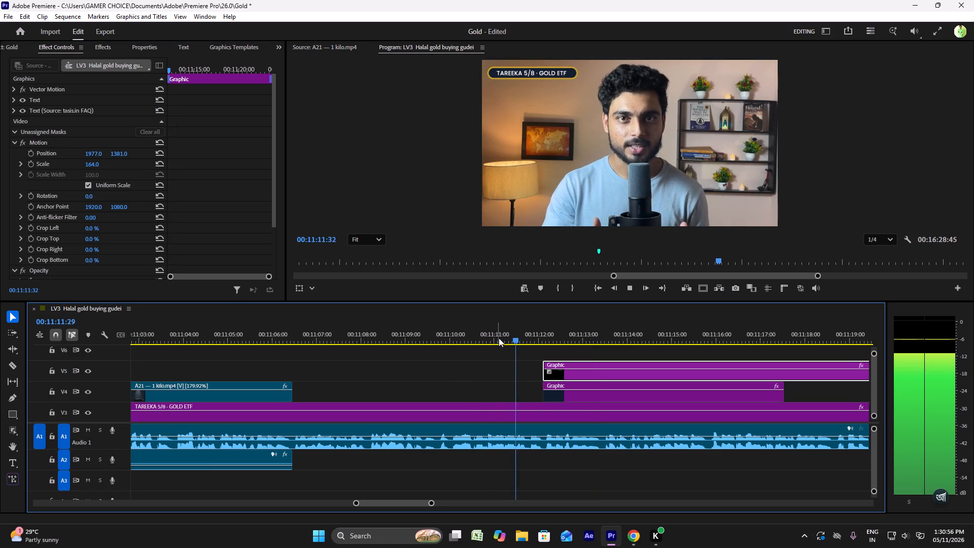
pyautogui.press('space')
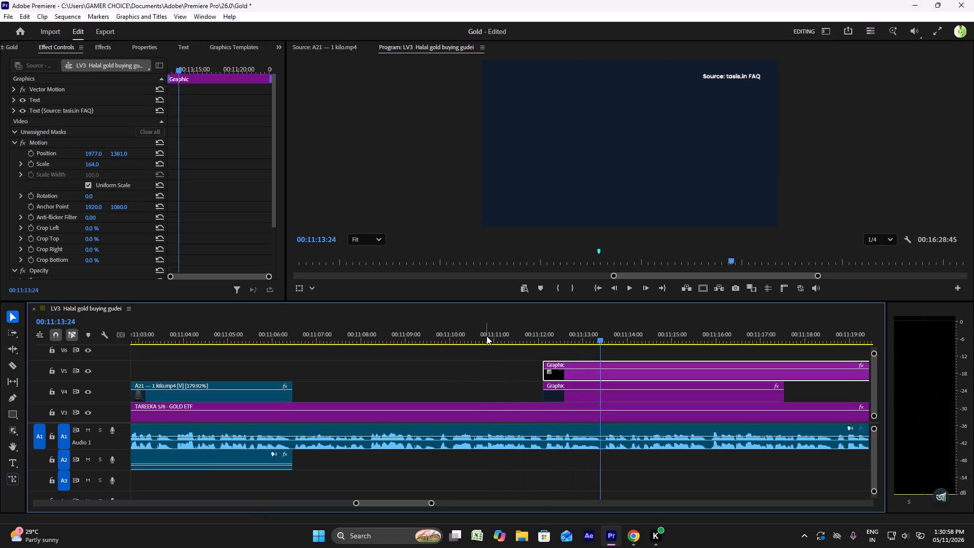
pyautogui.click(486, 336)
pyautogui.press('space')
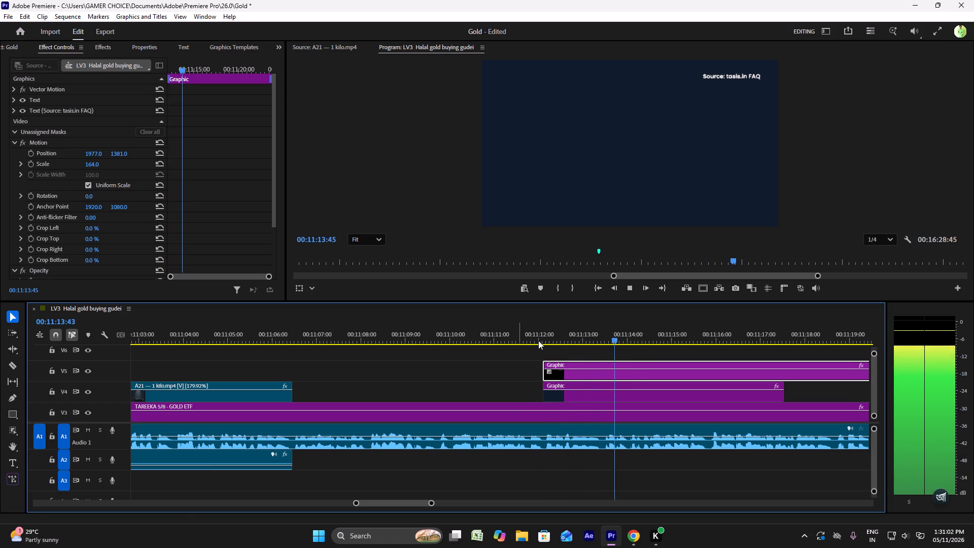
pyautogui.press('space')
pyautogui.moveTo(584, 378); pyautogui.dragTo(585, 354)
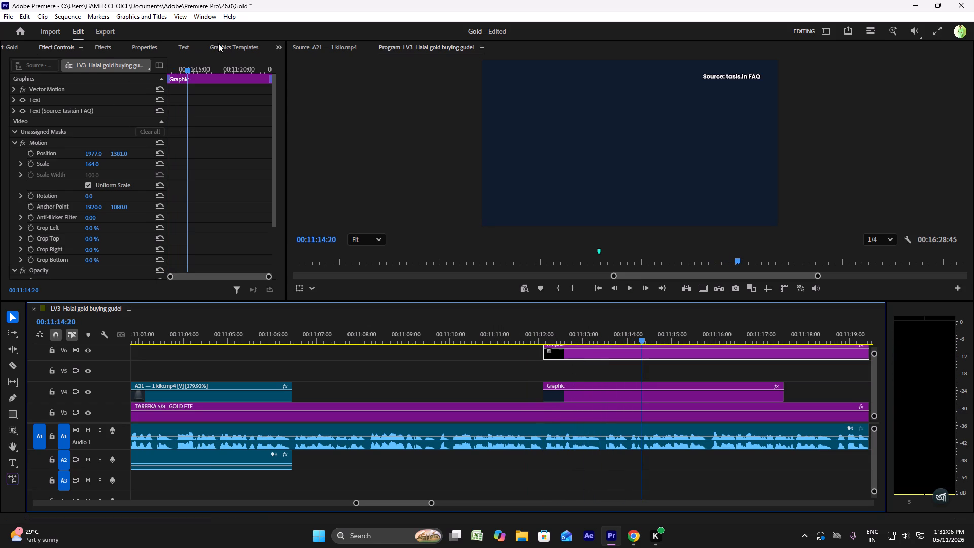
# Add the "text sabak" graphics template to V5 above the background, starting at 00:11:12:06.
pyautogui.click(222, 43)
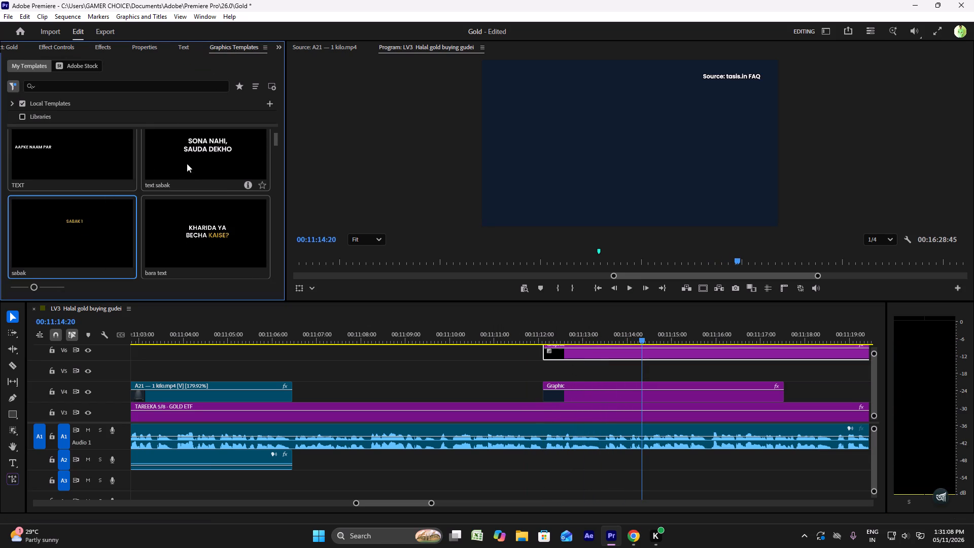
pyautogui.moveTo(187, 163); pyautogui.dragTo(540, 369)
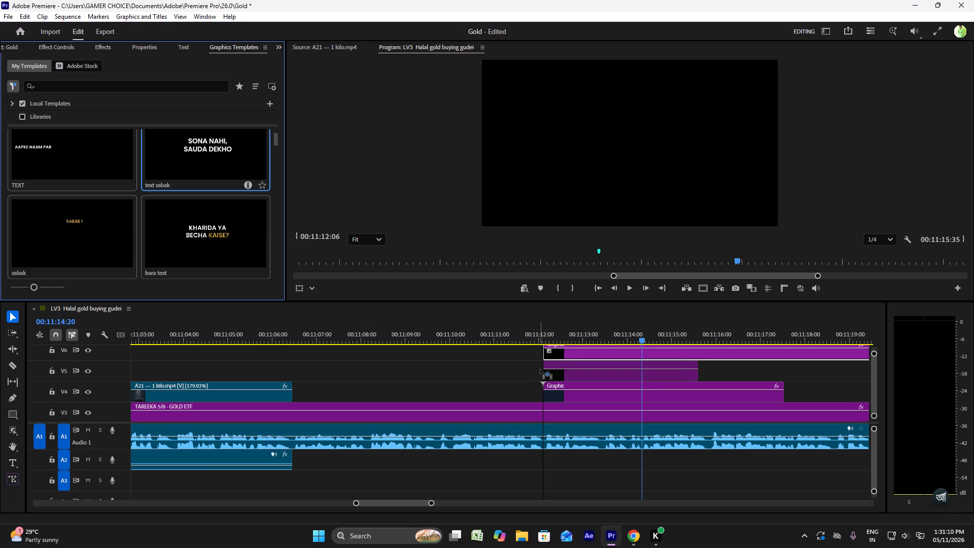
pyautogui.moveTo(540, 369); pyautogui.dragTo(542, 369)
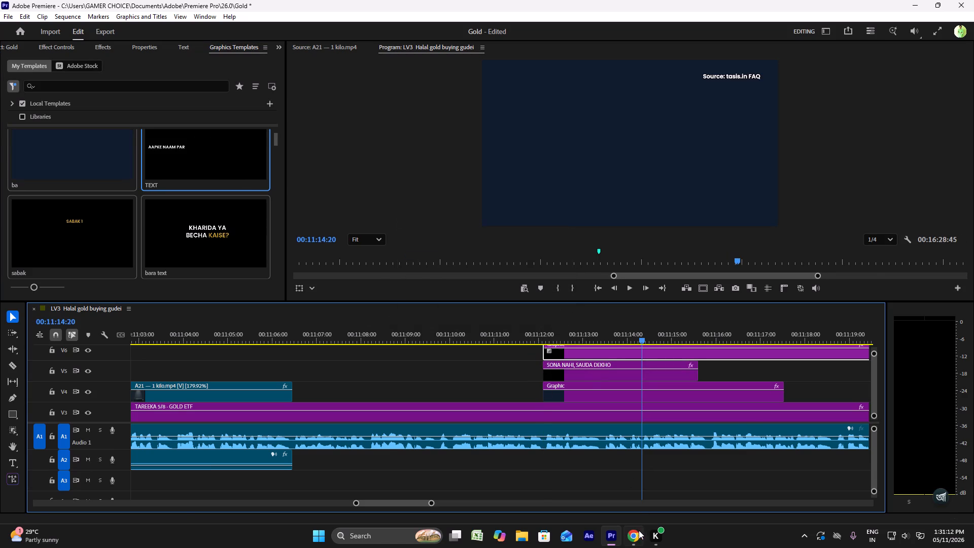
# Copy "TASIS: THEEK, SHART KE SAATH" from the brief in Chrome, replace the "SONA NAHI, SAUDA DEKHO" text with it, and play the result.
pyautogui.click(634, 528)
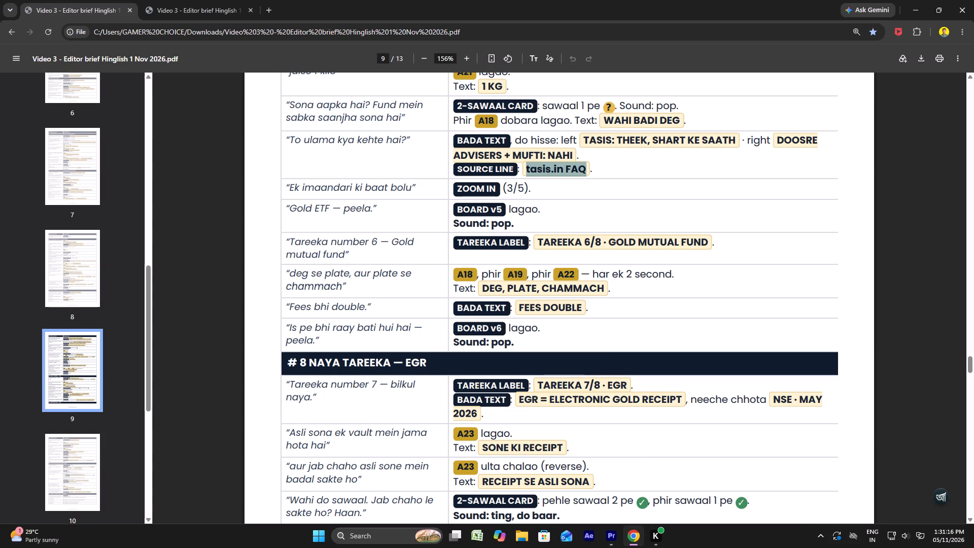
pyautogui.moveTo(582, 141); pyautogui.dragTo(734, 145)
pyautogui.rightClick(726, 145)
pyautogui.click(748, 161)
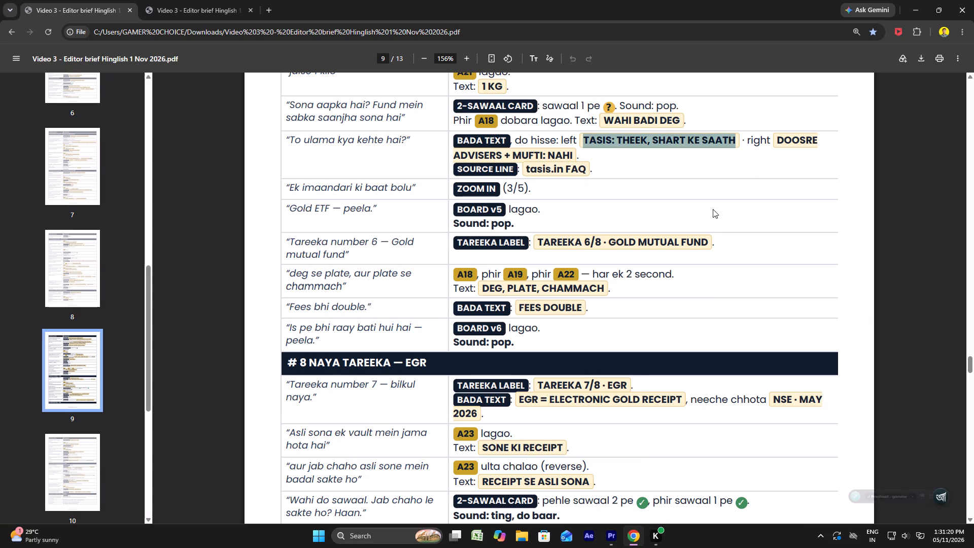
pyautogui.click(616, 537)
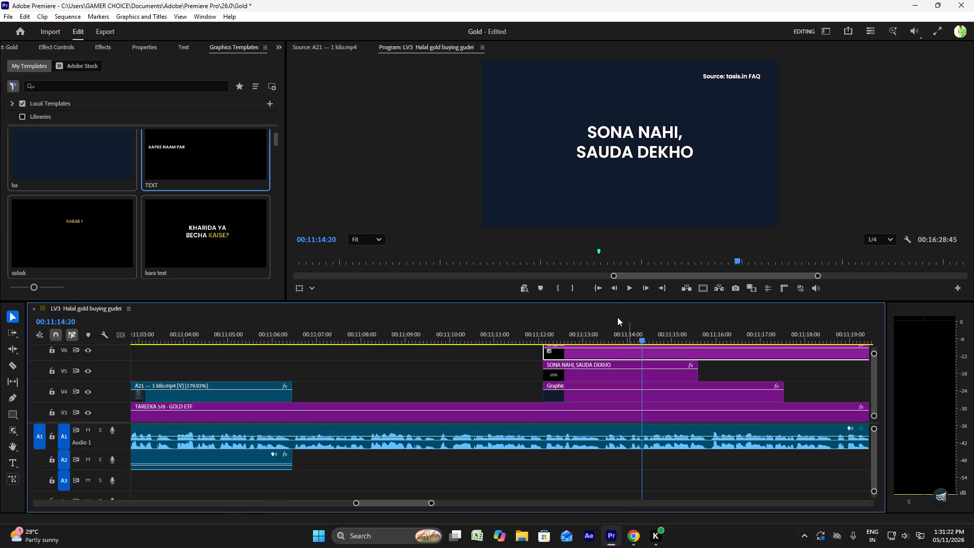
pyautogui.click(601, 372)
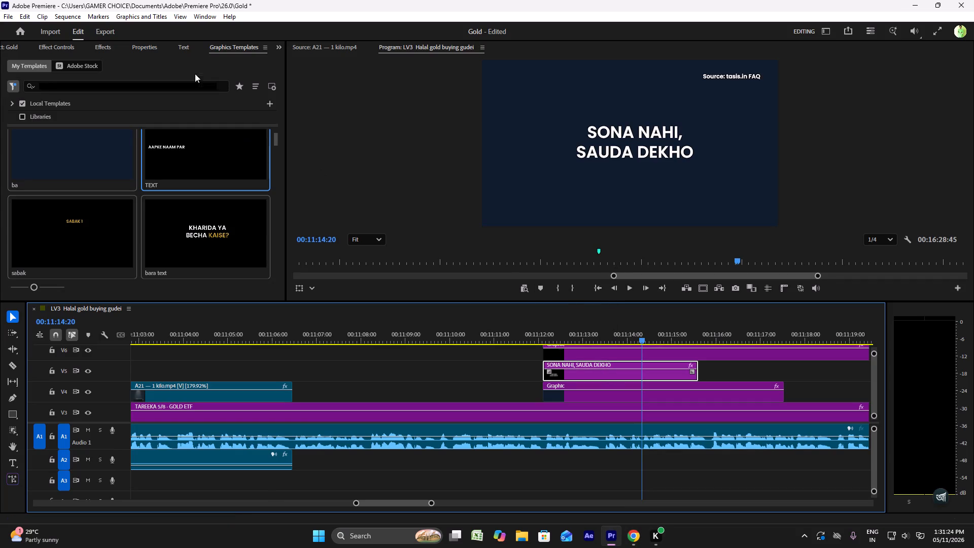
pyautogui.click(178, 49)
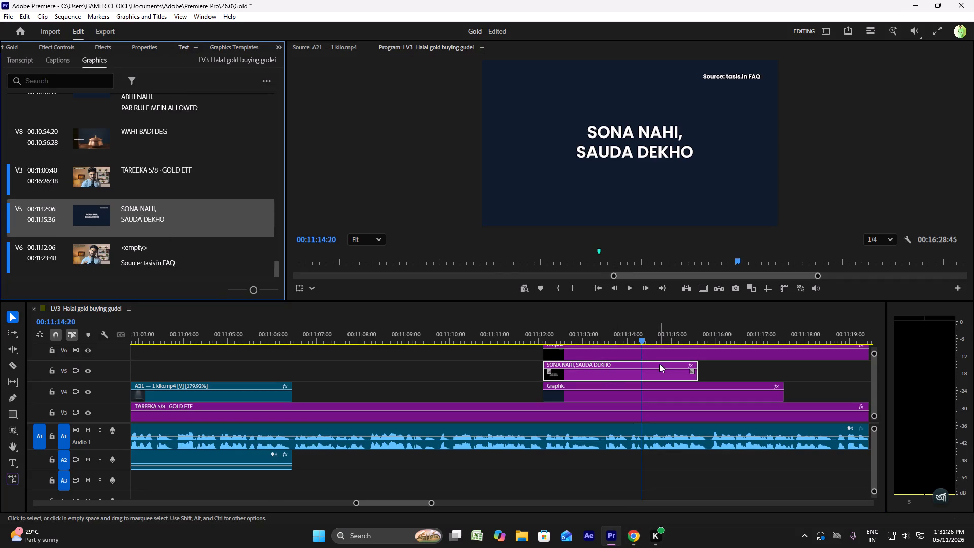
pyautogui.tripleClick(143, 224)
pyautogui.doubleClick(143, 224)
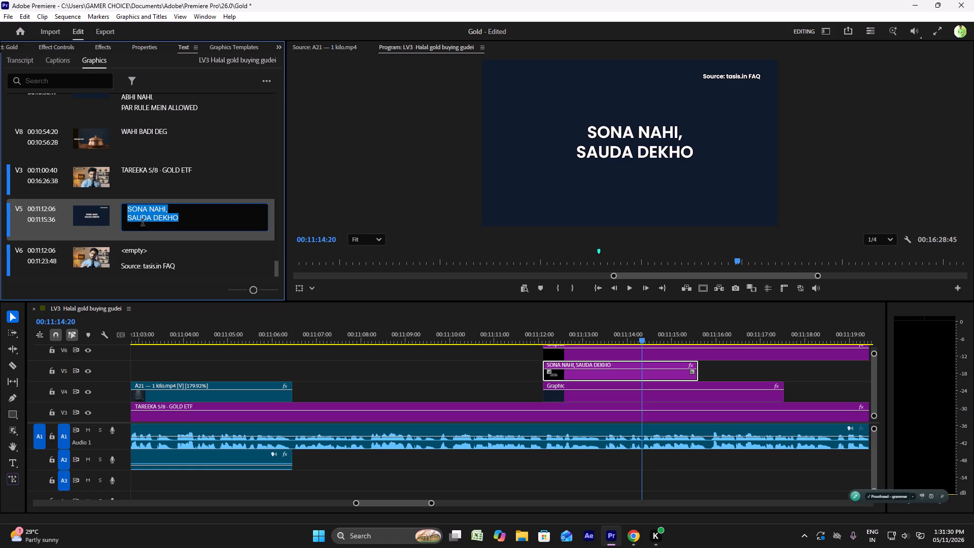
pyautogui.hotkey('ctrl', 'v')
pyautogui.click(531, 327)
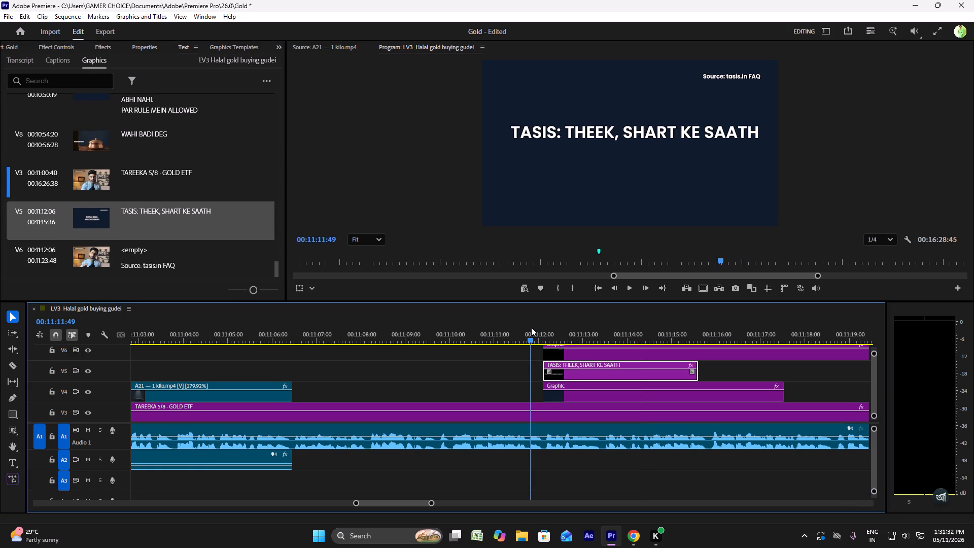
pyautogui.press('space')
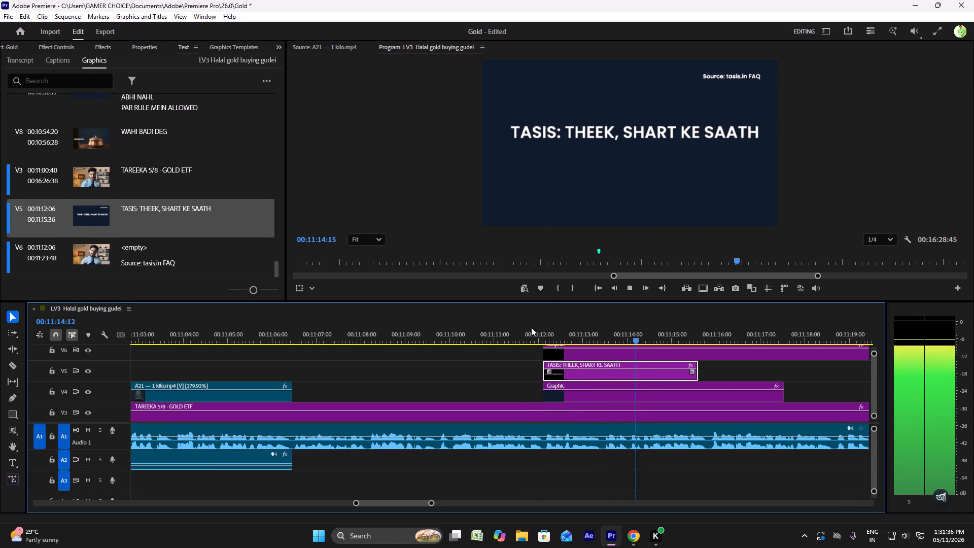
pyautogui.press('space')
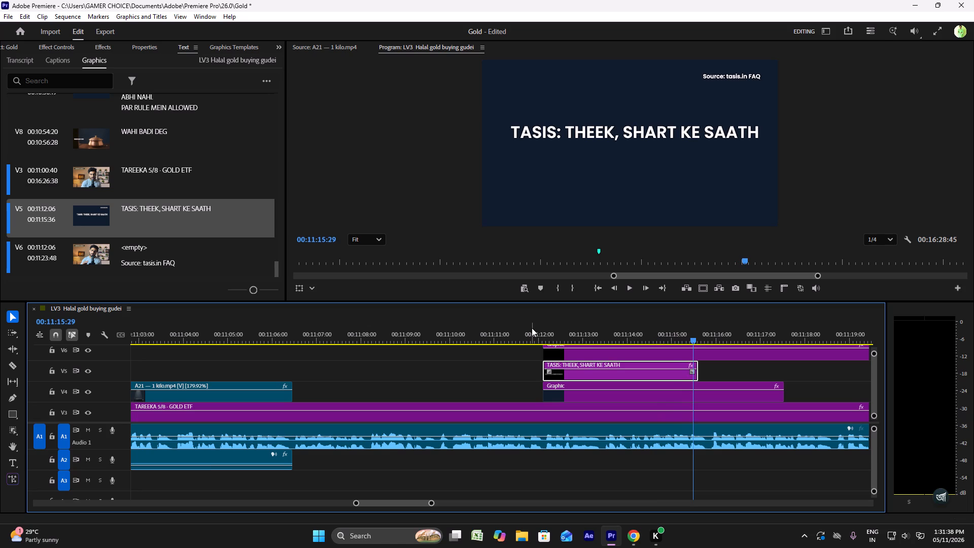
# Split the TASIS text into two lines, "TASIS: THEEK," and "SHART KE SAATH".
pyautogui.tripleClick(168, 208)
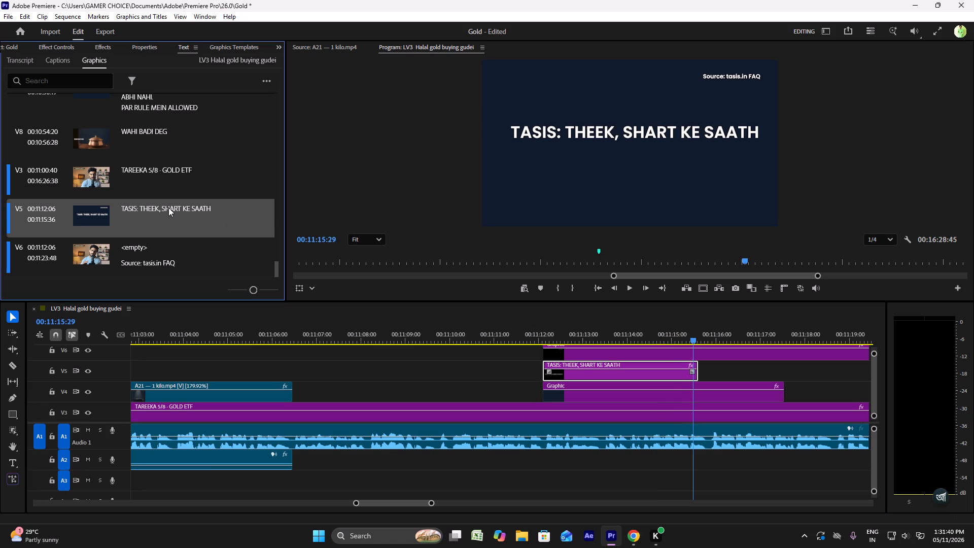
pyautogui.click(180, 211)
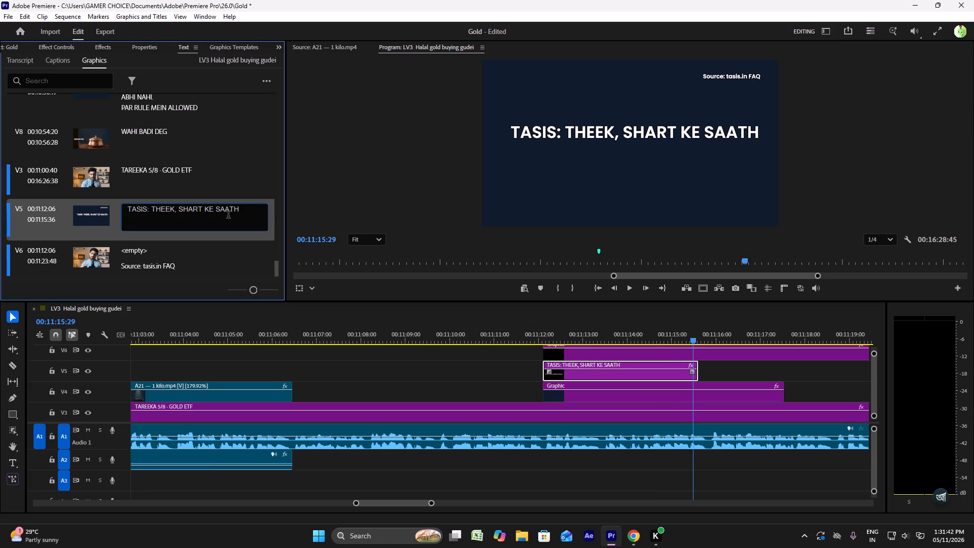
pyautogui.press('BackSpace')
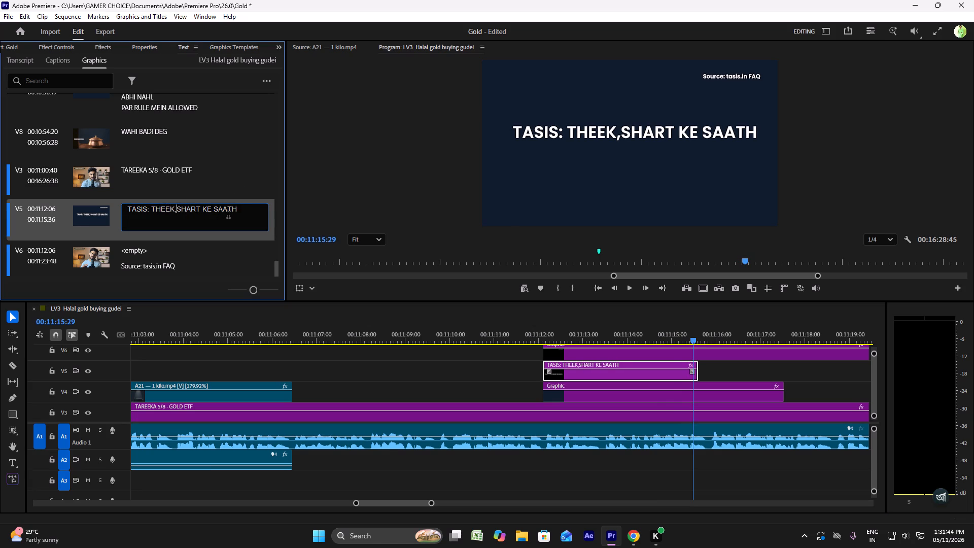
pyautogui.press('Return')
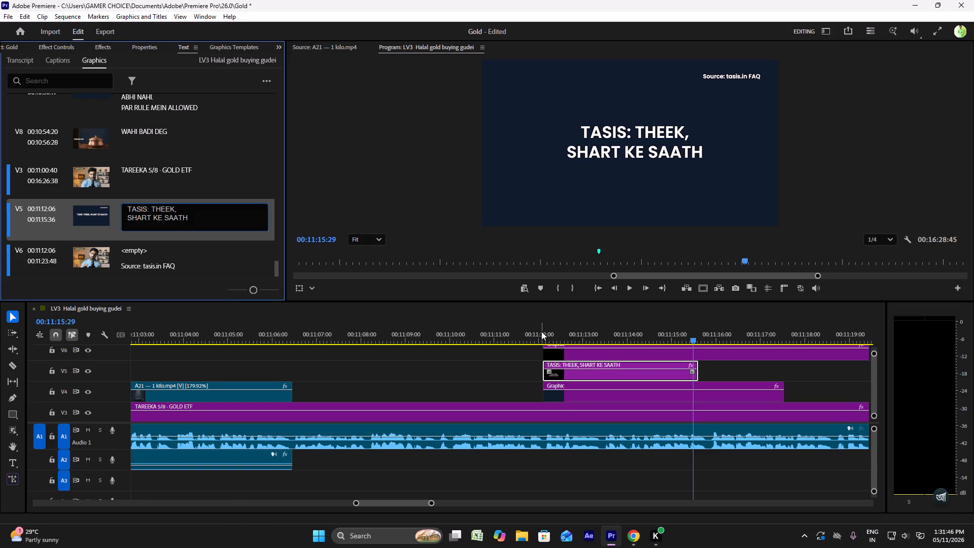
# Play the ulama section from about 00:11:12 and glance at the brief in Chrome to check the timing of the texts.
pyautogui.click(541, 331)
pyautogui.press('space')
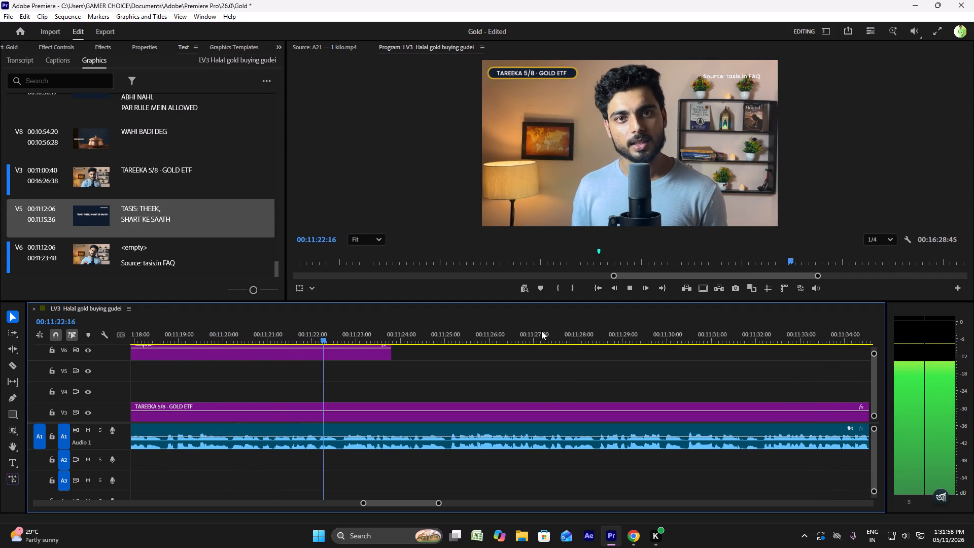
pyautogui.click(626, 531)
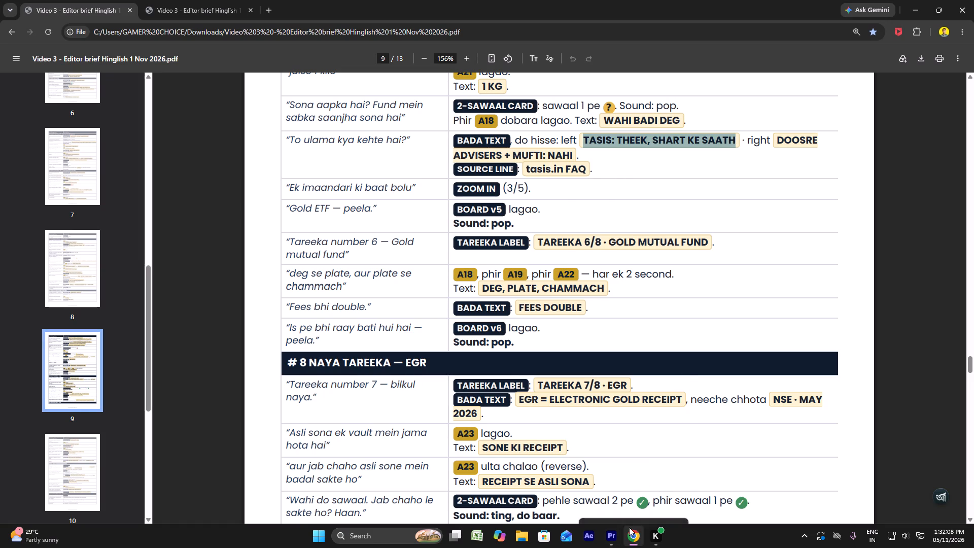
pyautogui.click(614, 537)
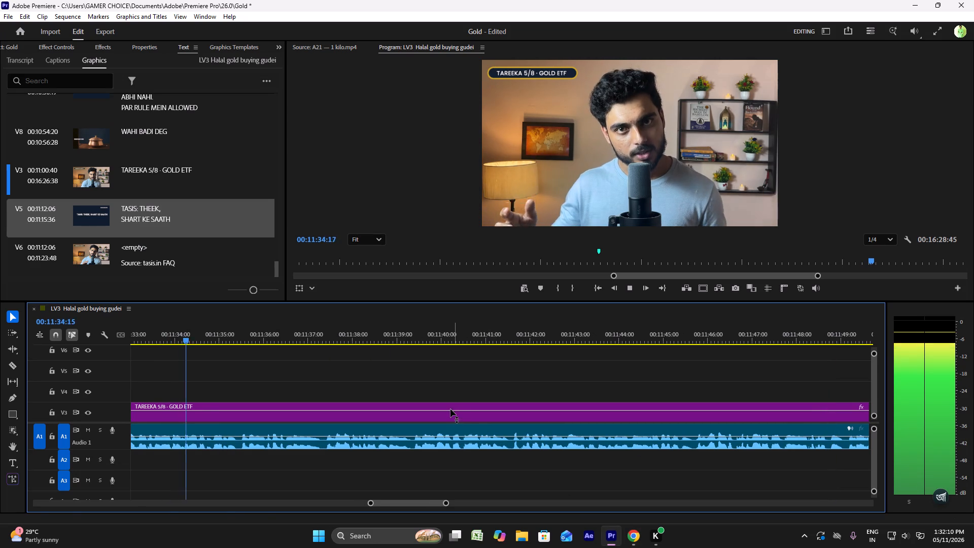
pyautogui.press('space')
pyautogui.keyDown('alt'); pyautogui.scroll(-7, 447, 407); pyautogui.keyUp('alt')
pyautogui.scroll(7, 445, 410)
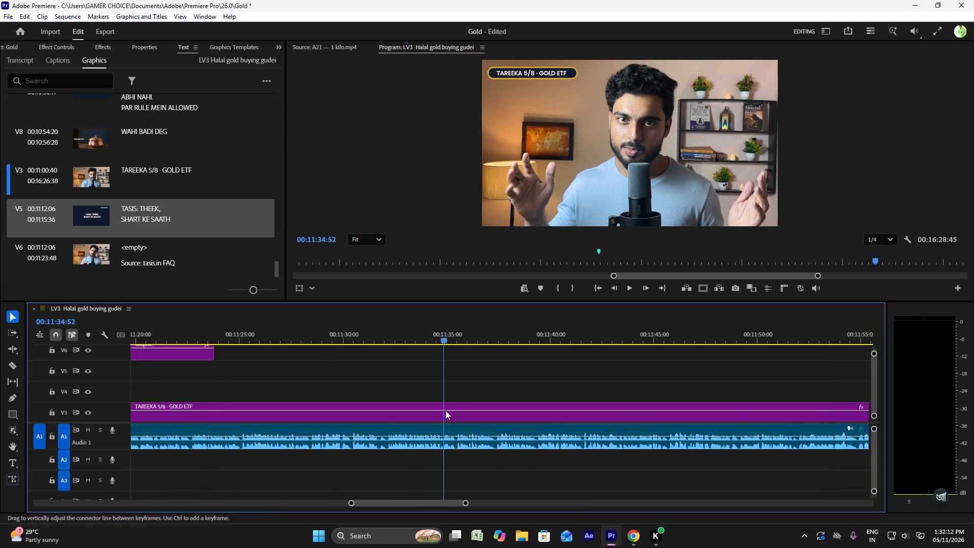
pyautogui.scroll(5, 445, 410)
pyautogui.scroll(20, 445, 410)
pyautogui.scroll(7, 445, 410)
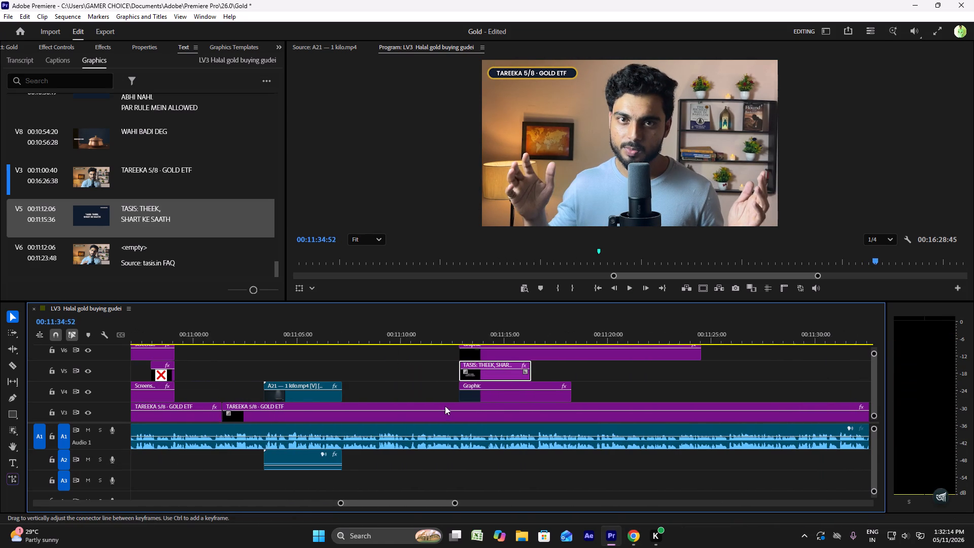
pyautogui.click(450, 338)
pyautogui.press('space')
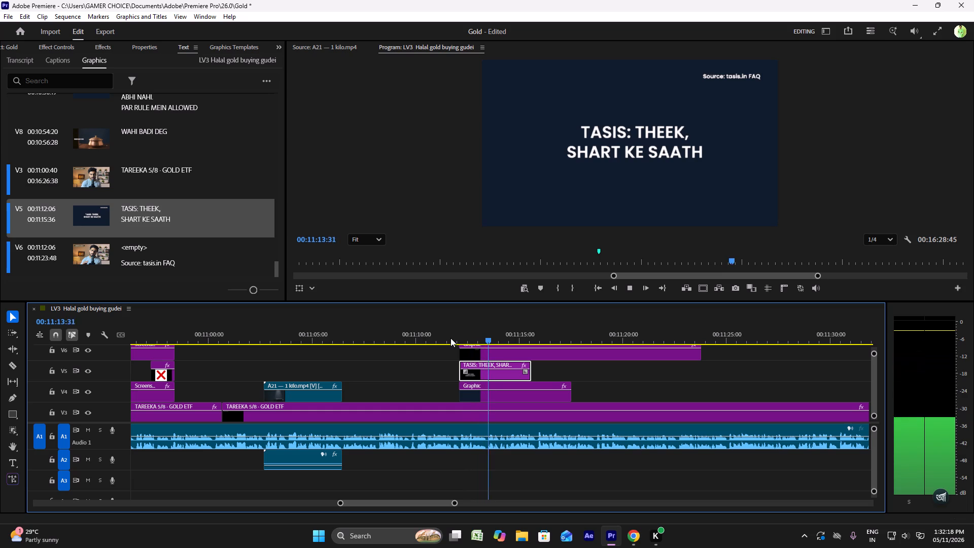
pyautogui.press('space')
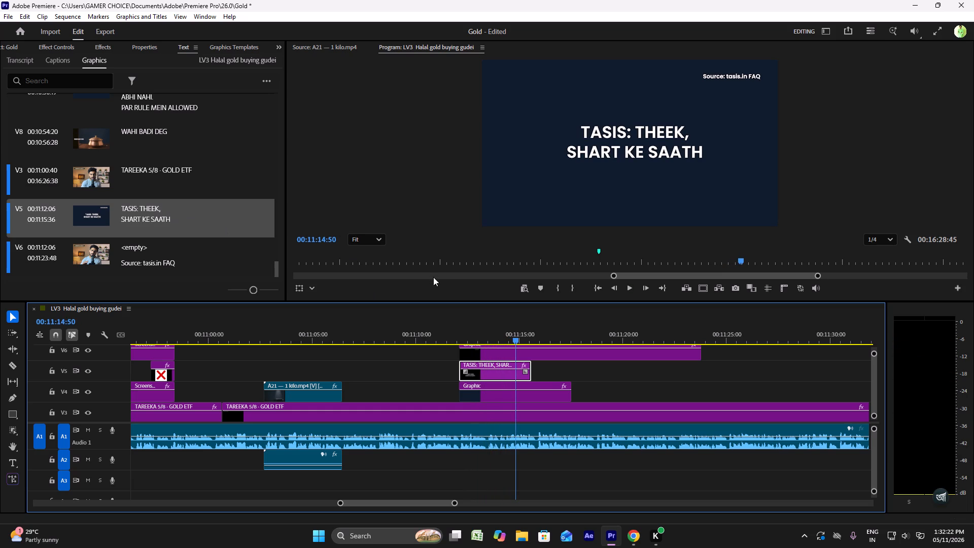
pyautogui.click(487, 335)
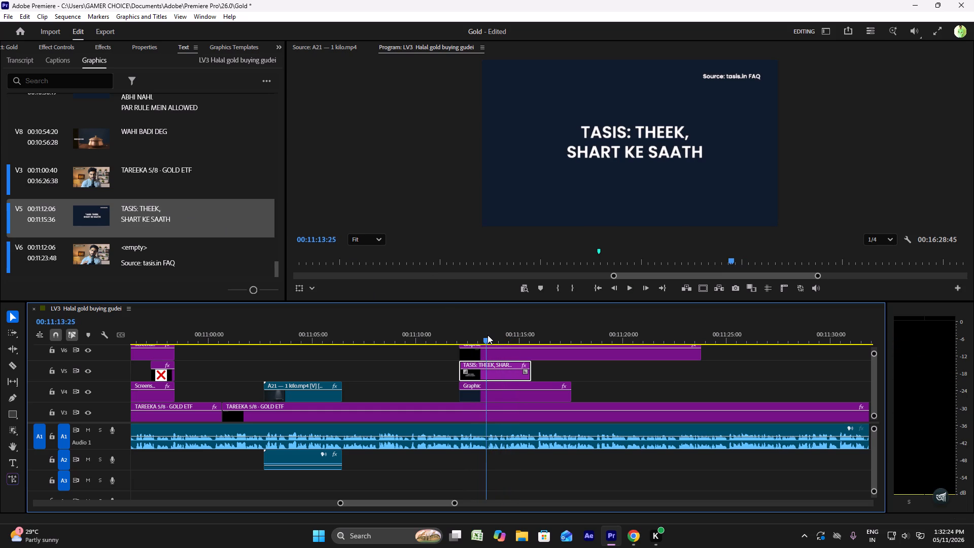
pyautogui.press('space')
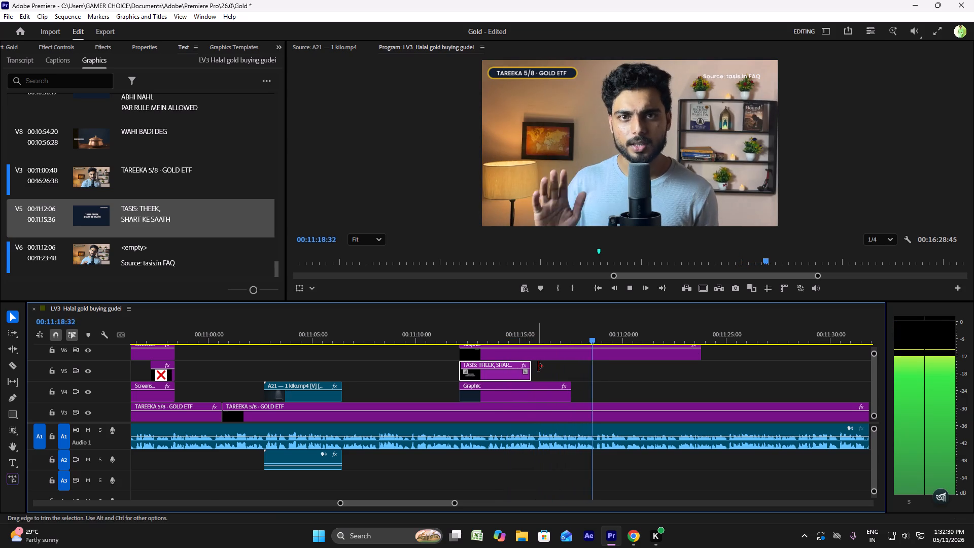
# Extend the V5 TASIS text and shorten the V6 source line so both end with the V4 background at 00:11:17:32.
pyautogui.moveTo(538, 366); pyautogui.dragTo(576, 368)
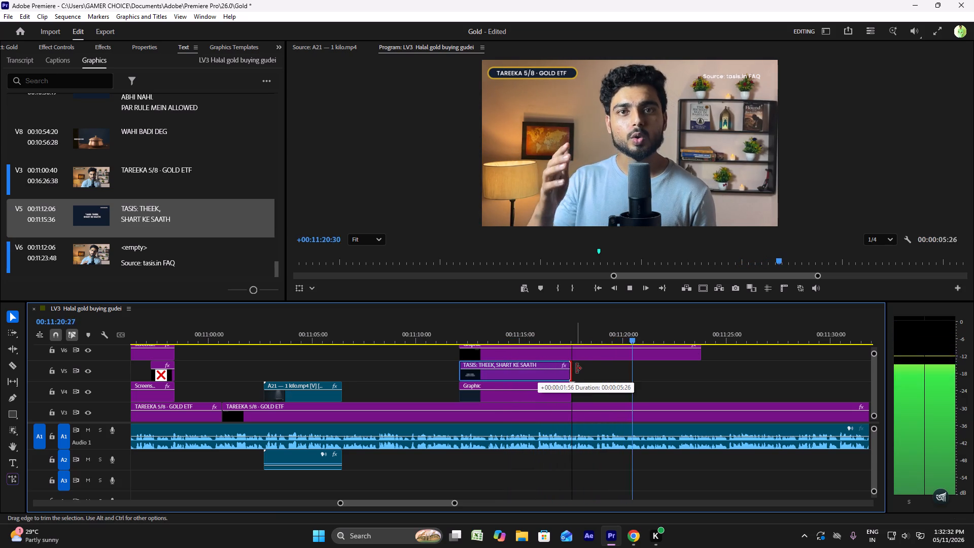
pyautogui.moveTo(576, 368); pyautogui.dragTo(577, 368)
pyautogui.moveTo(706, 352); pyautogui.dragTo(647, 348)
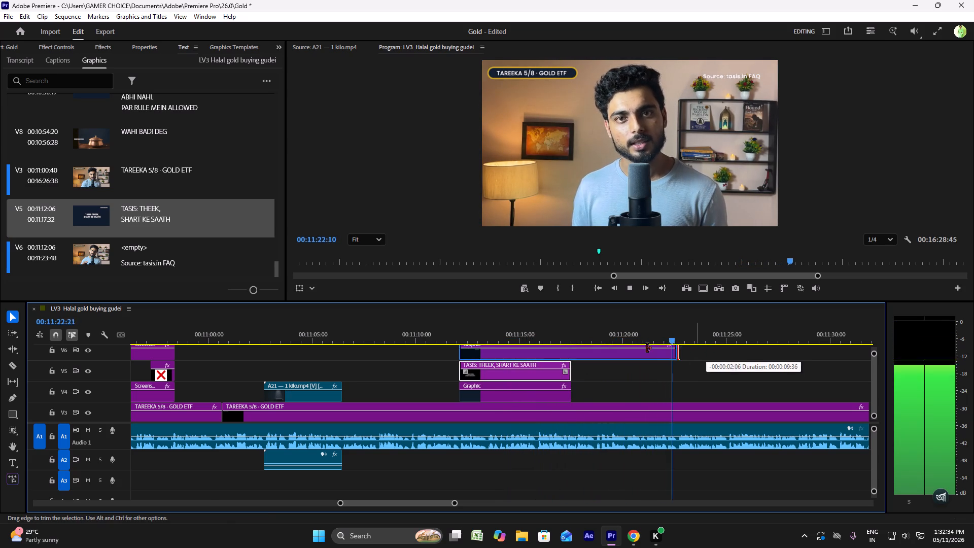
pyautogui.moveTo(647, 348); pyautogui.dragTo(573, 348)
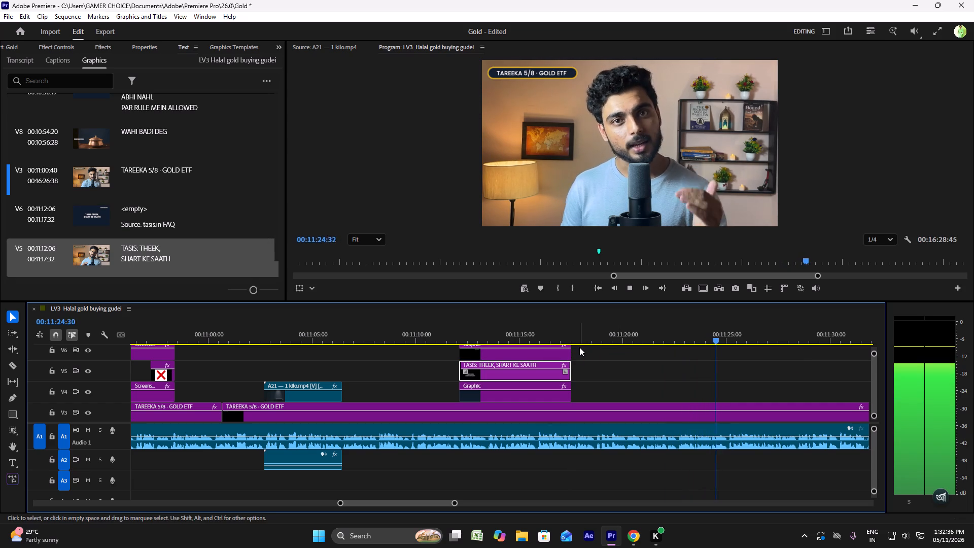
pyautogui.press('space')
# Duplicate the ulama section's V4 background, V5 TASIS text and V6 source line so the copies start at 00:11:24:52.
pyautogui.moveTo(592, 353); pyautogui.dragTo(542, 372)
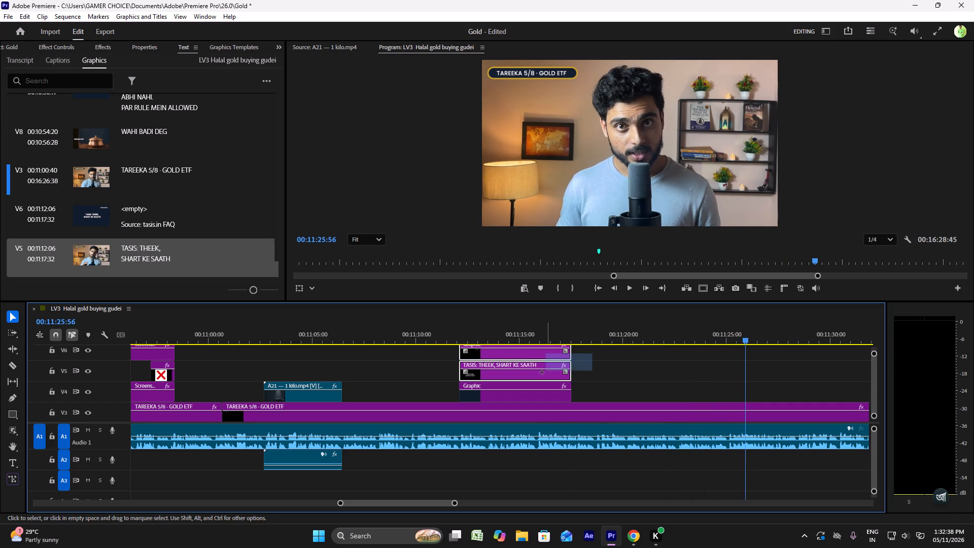
pyautogui.moveTo(542, 372); pyautogui.dragTo(523, 387)
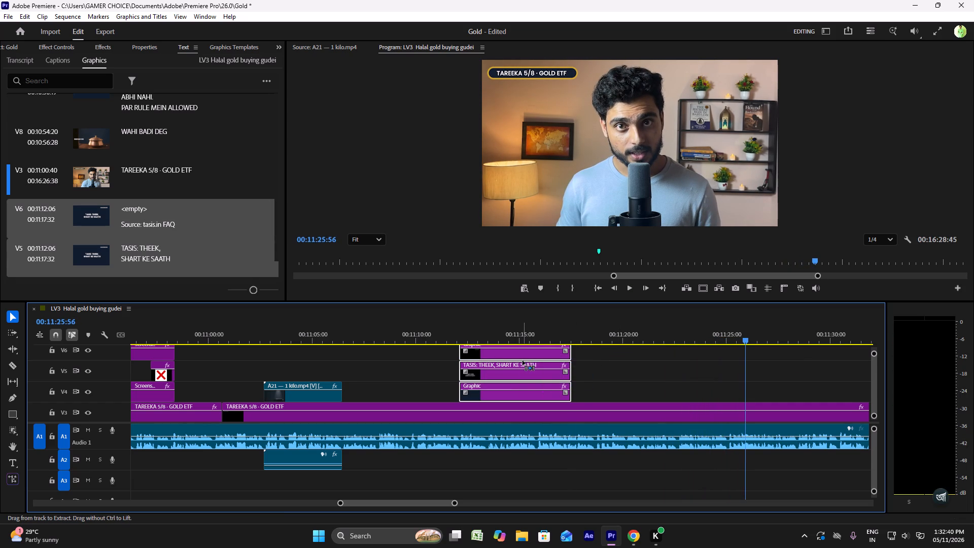
pyautogui.hotkey('ctrl', 'c')
pyautogui.click(716, 335)
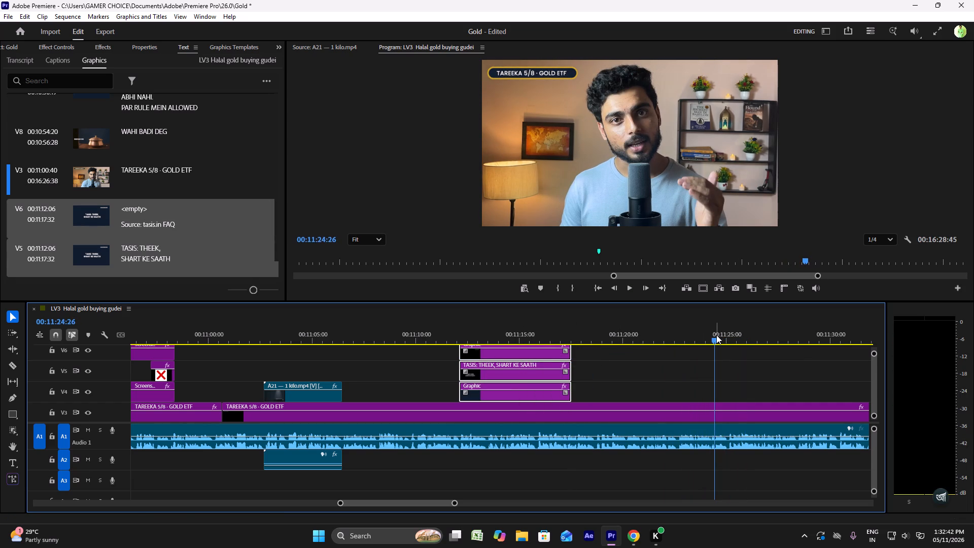
pyautogui.hotkey('ctrl', 'v')
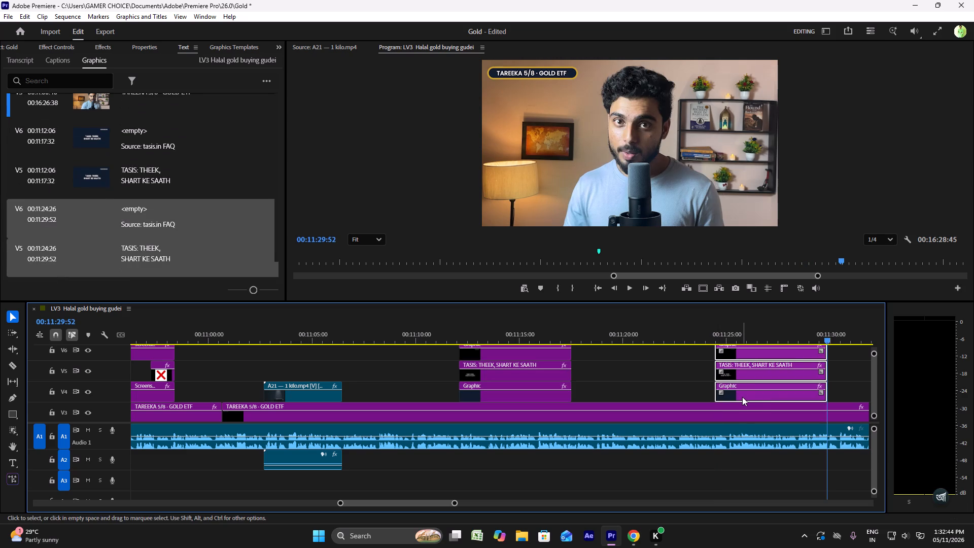
pyautogui.moveTo(742, 397); pyautogui.dragTo(751, 393)
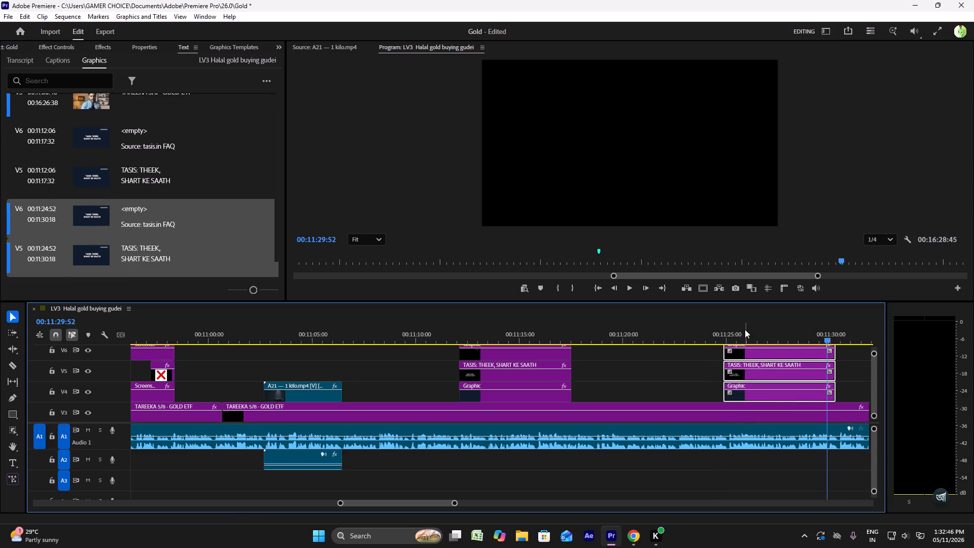
# Shift the copied V5 TASIS text to the left half of the frame by setting its Motion Position X to 1894.
pyautogui.click(745, 329)
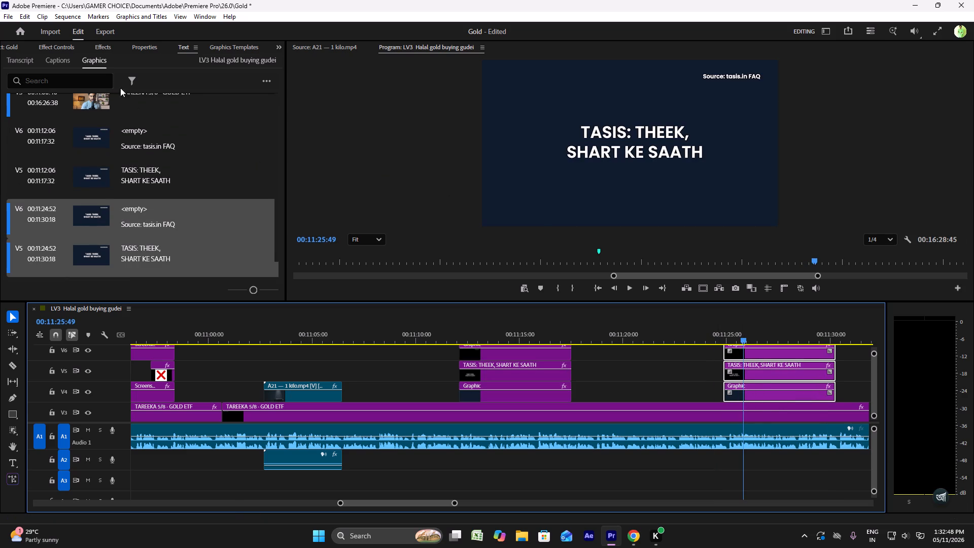
pyautogui.click(46, 45)
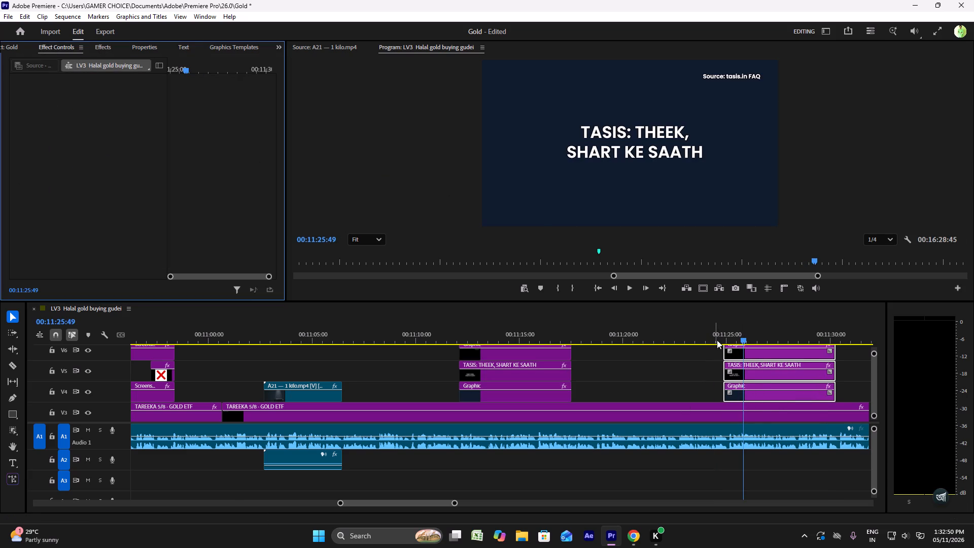
pyautogui.click(706, 357)
pyautogui.click(751, 373)
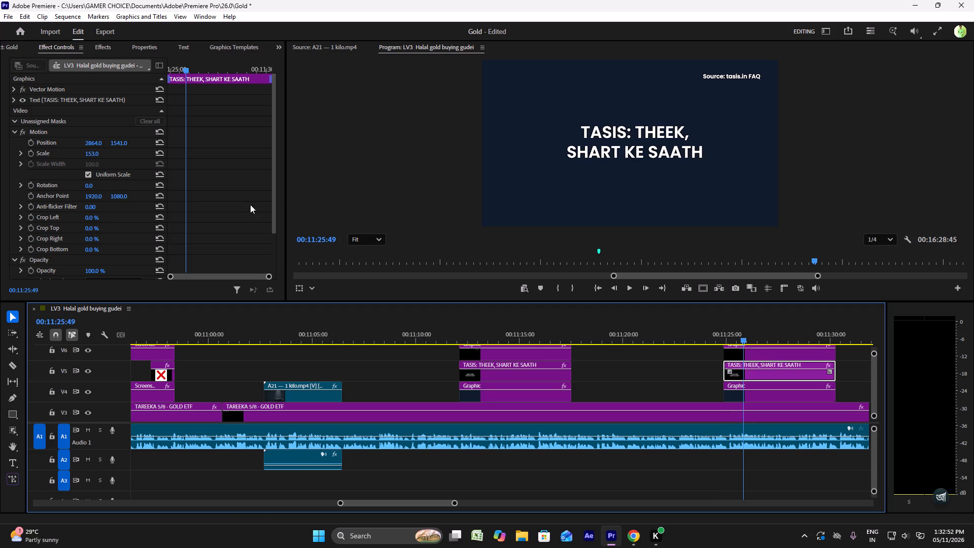
pyautogui.moveTo(93, 141); pyautogui.dragTo(91, 141)
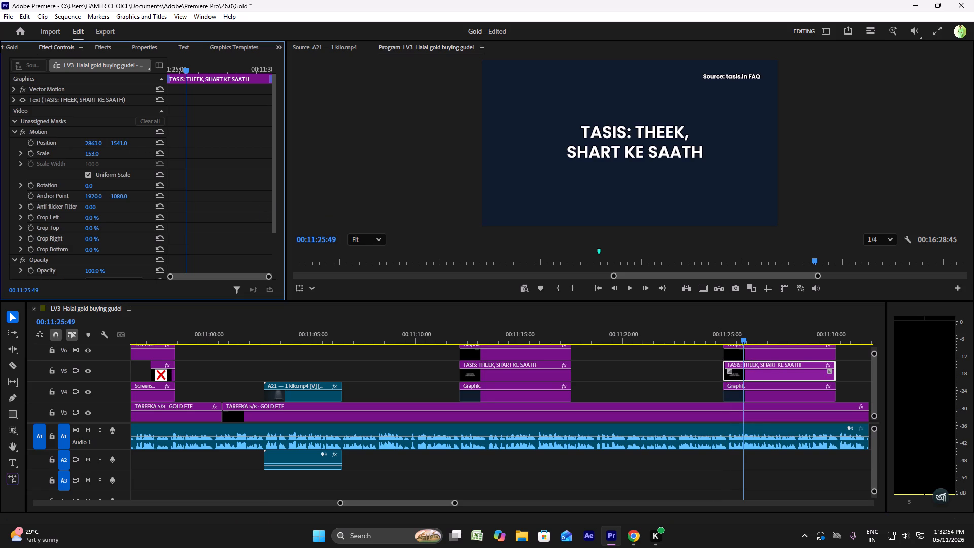
pyautogui.moveTo(91, 141); pyautogui.dragTo(44, 141)
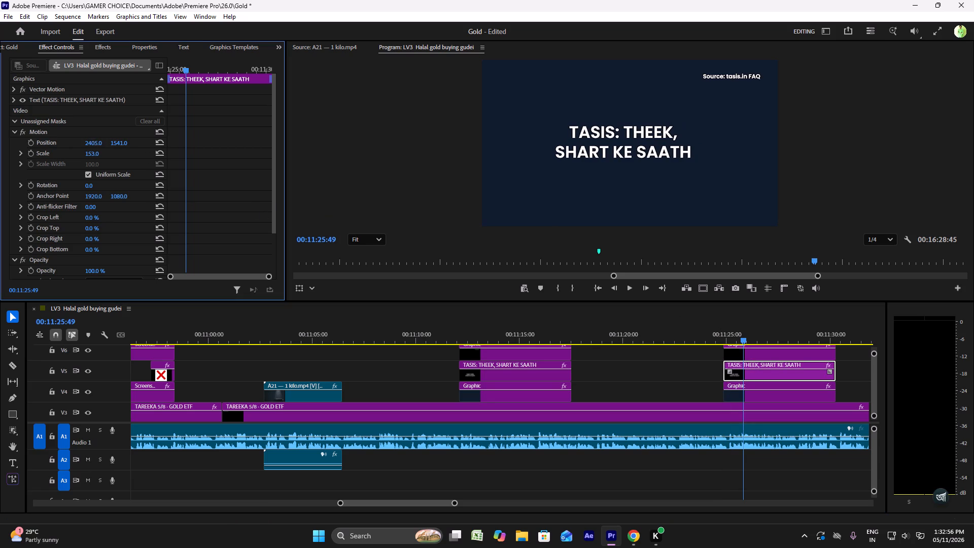
pyautogui.moveTo(44, 141); pyautogui.dragTo(47, 133)
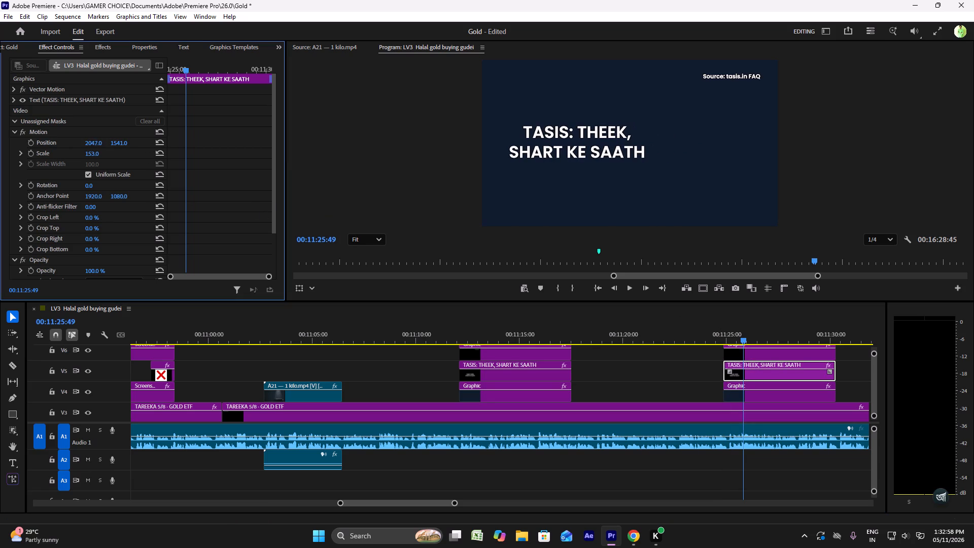
pyautogui.moveTo(47, 133); pyautogui.dragTo(3, 135)
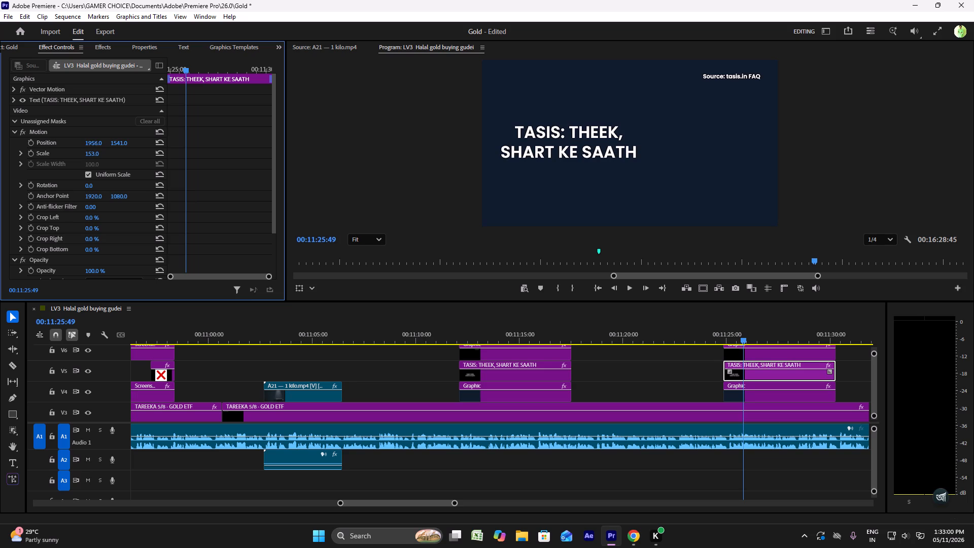
pyautogui.moveTo(3, 135); pyautogui.dragTo(65, 143)
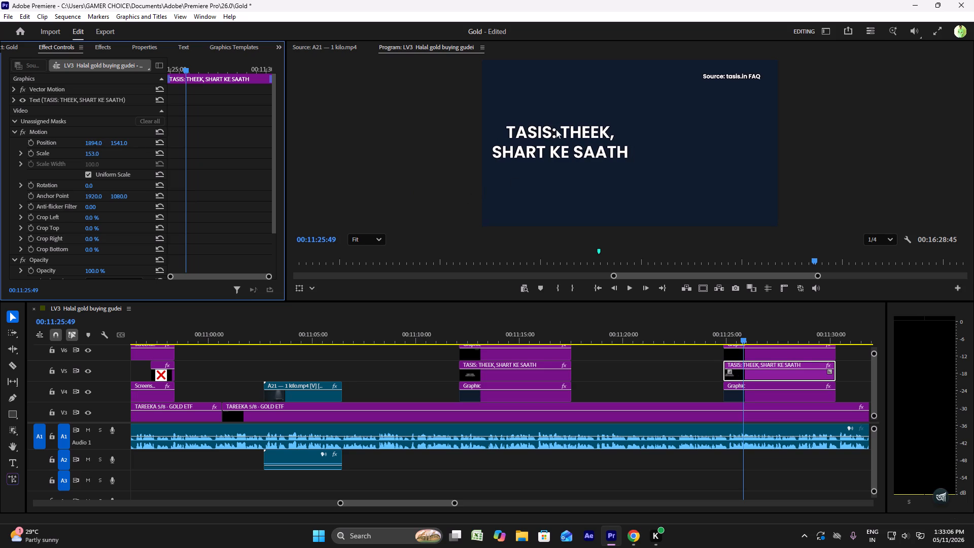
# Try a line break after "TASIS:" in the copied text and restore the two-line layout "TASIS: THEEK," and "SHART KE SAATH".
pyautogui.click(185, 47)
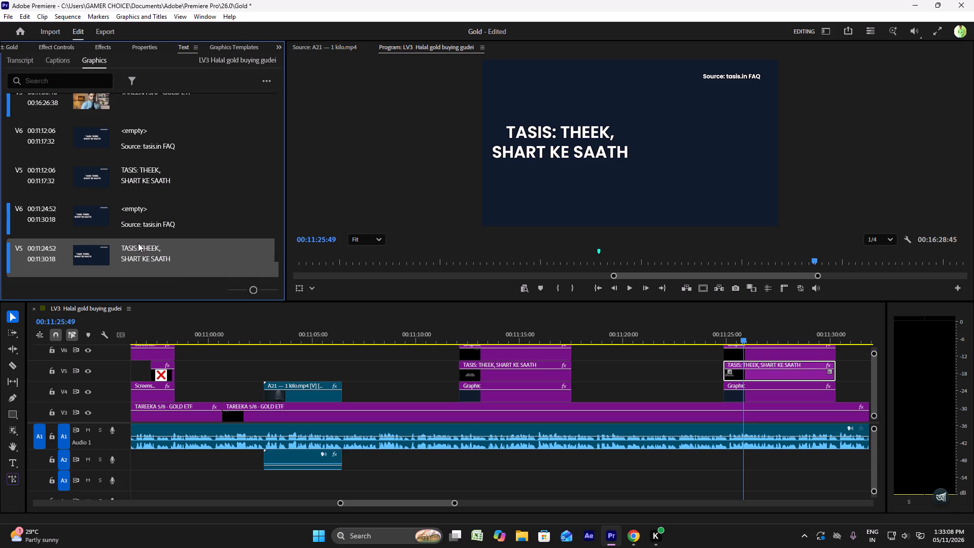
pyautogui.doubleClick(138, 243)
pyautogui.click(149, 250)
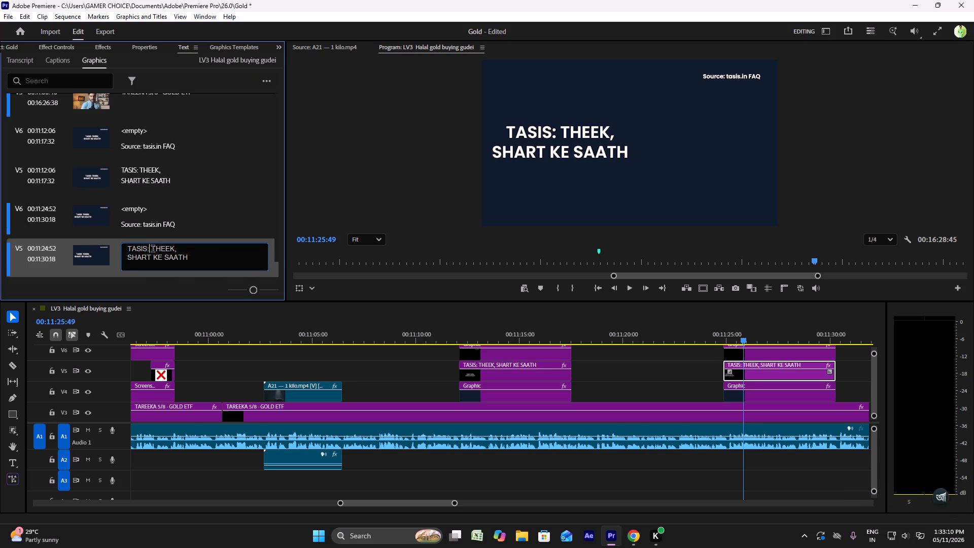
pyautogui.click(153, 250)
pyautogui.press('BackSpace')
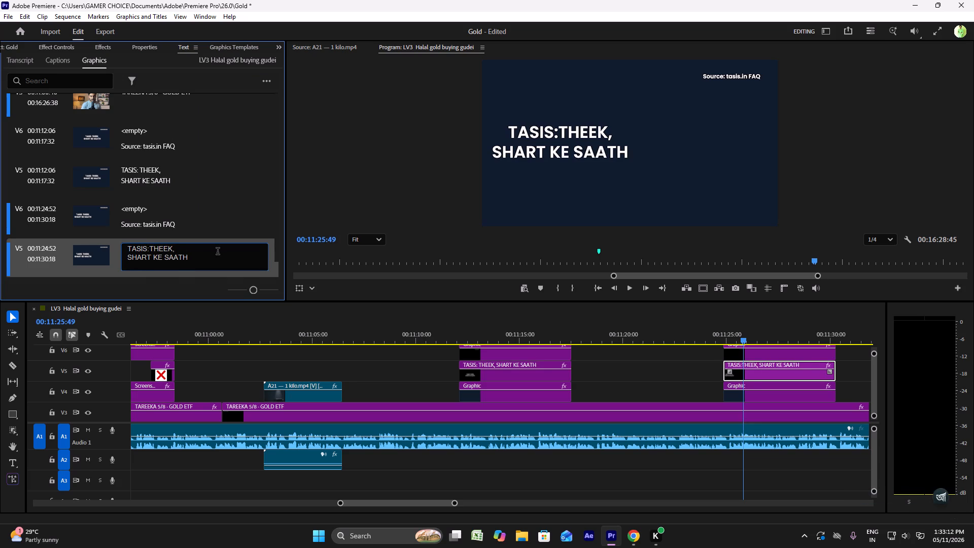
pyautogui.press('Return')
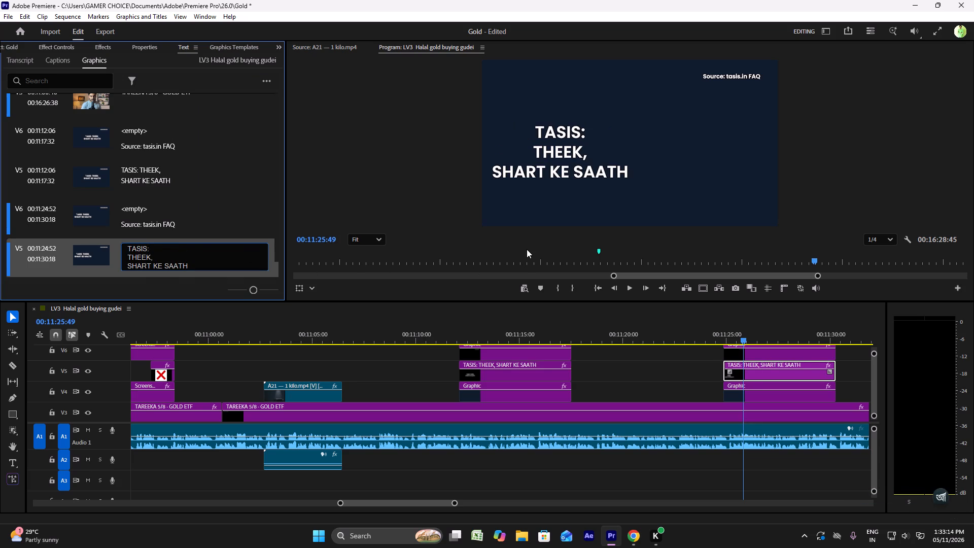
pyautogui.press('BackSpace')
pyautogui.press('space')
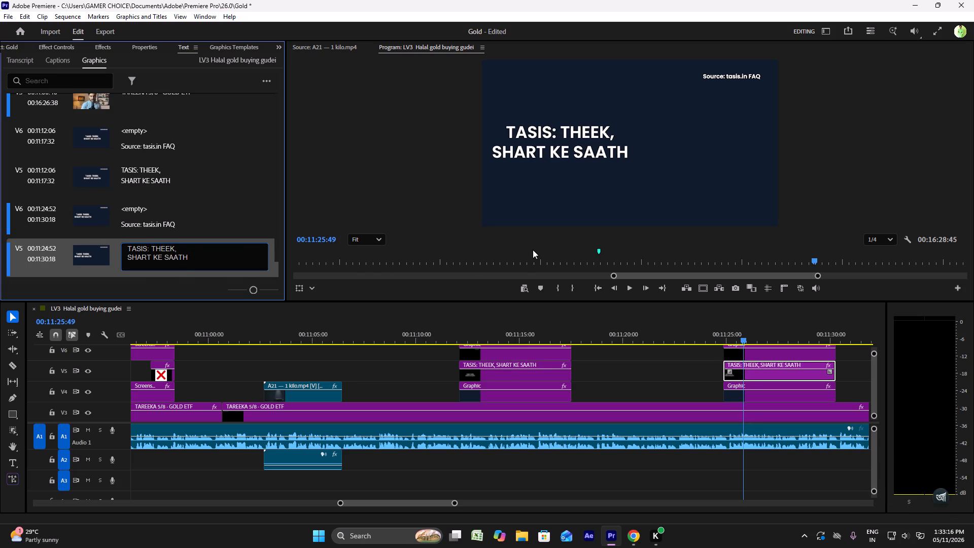
# Play the copied ulama section from about 00:11:24 to check its timing.
pyautogui.click(716, 335)
pyautogui.press('space')
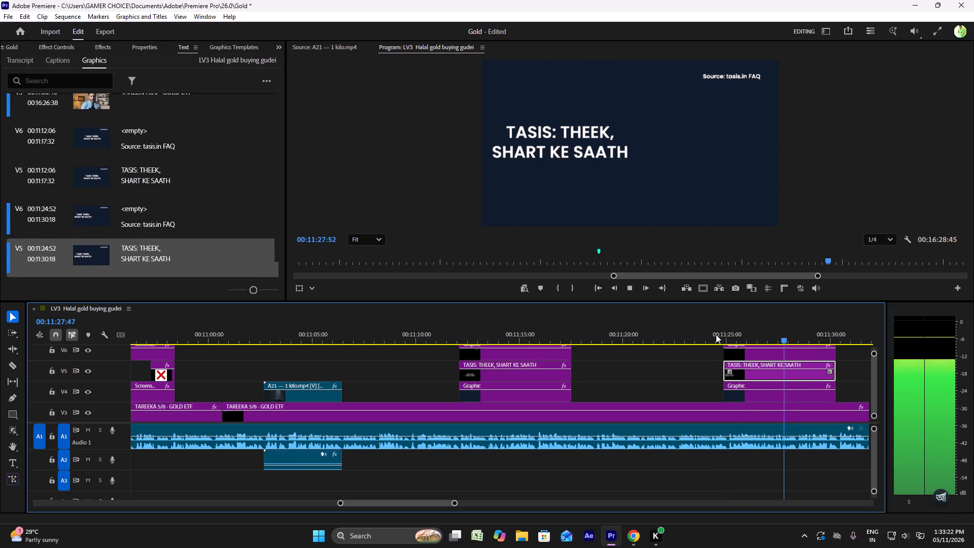
pyautogui.press('space')
pyautogui.click(719, 335)
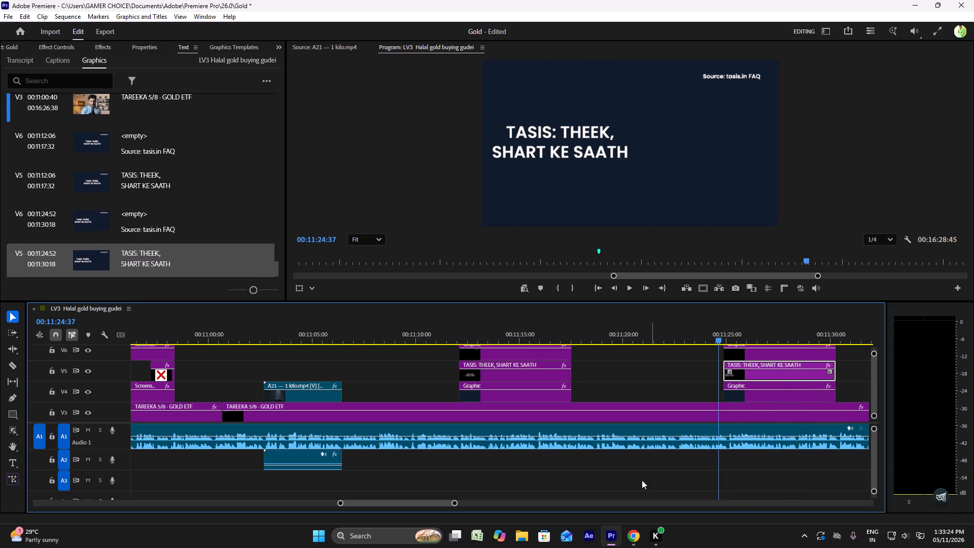
# Copy "DOOSRE ADVISERS + MUFTI: NAHI" from the brief in Chrome and return to Premiere.
pyautogui.click(624, 532)
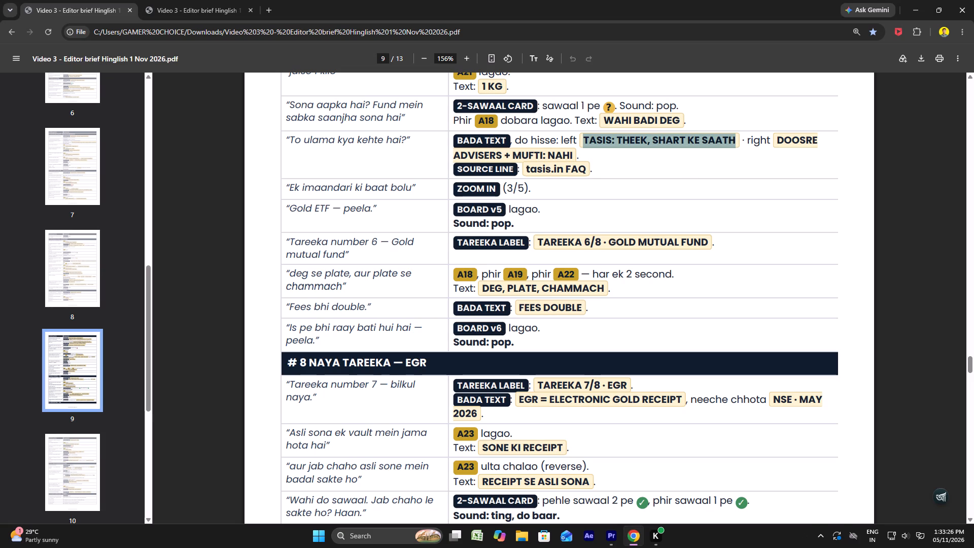
pyautogui.moveTo(778, 138); pyautogui.dragTo(571, 153)
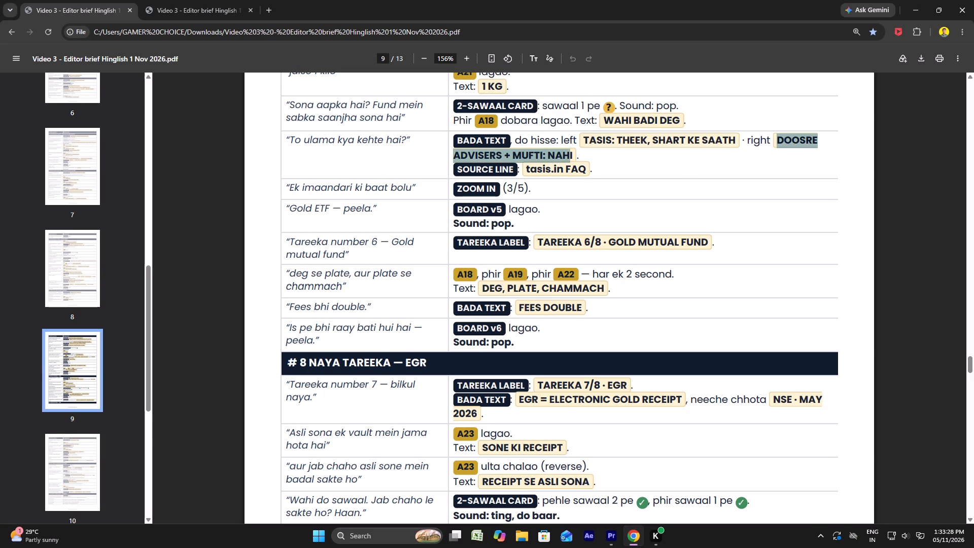
pyautogui.moveTo(571, 153); pyautogui.dragTo(574, 153)
pyautogui.rightClick(561, 152)
pyautogui.click(584, 165)
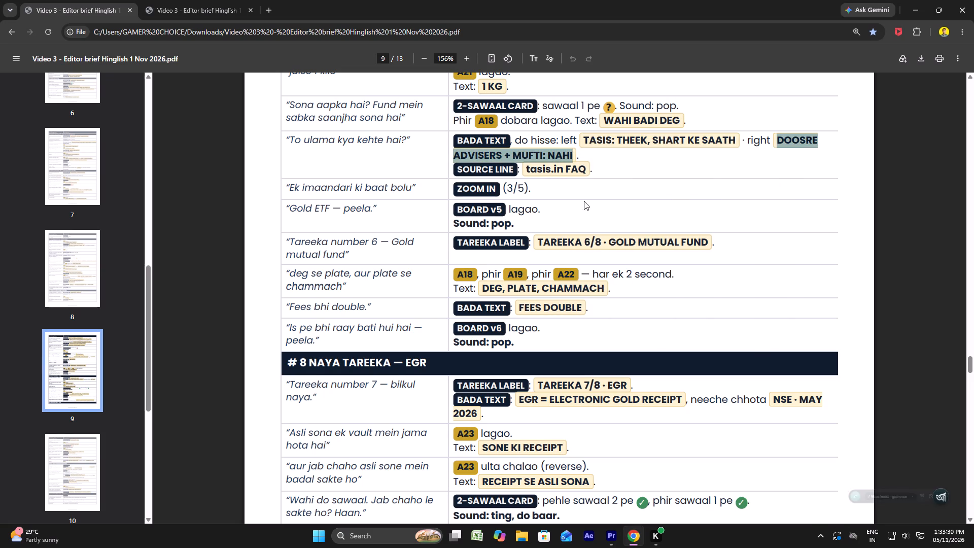
pyautogui.click(610, 540)
# Duplicate the left-placed V5 TASIS text at 00:11:32:14, keeping the original aligned with its background at 00:11:24:52.
pyautogui.scroll(-2, 697, 369)
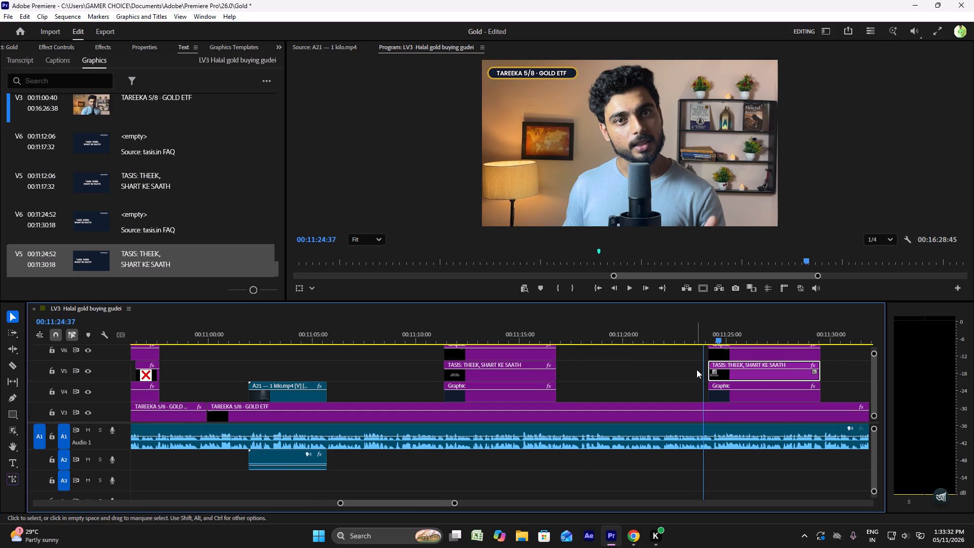
pyautogui.scroll(-10, 697, 369)
pyautogui.hotkey('ctrl', 'x')
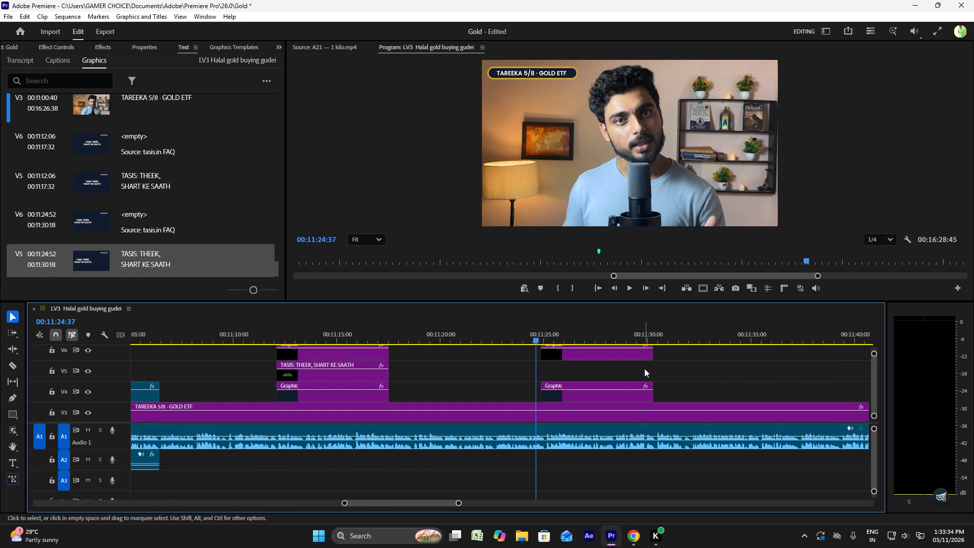
pyautogui.hotkey('ctrl', 'v')
pyautogui.click(695, 333)
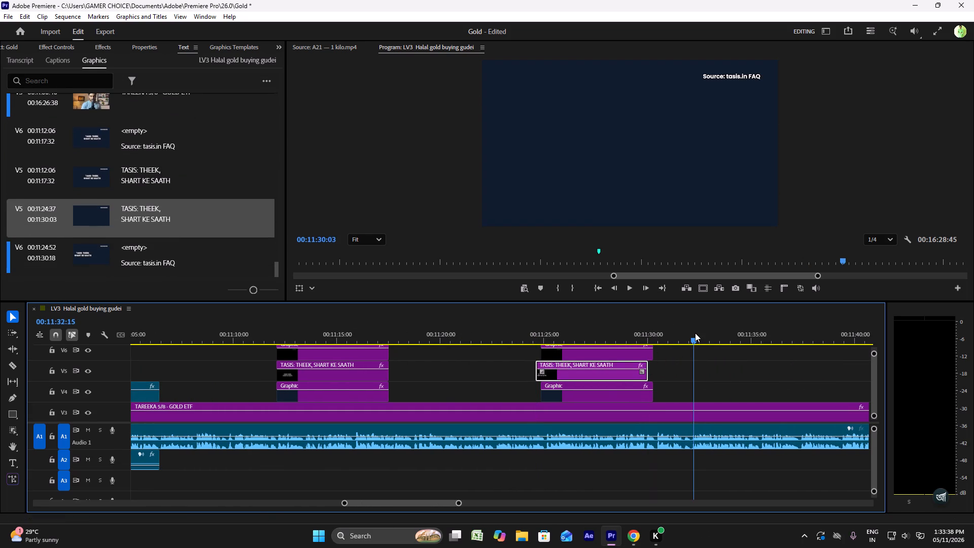
pyautogui.hotkey('ctrl', 'v')
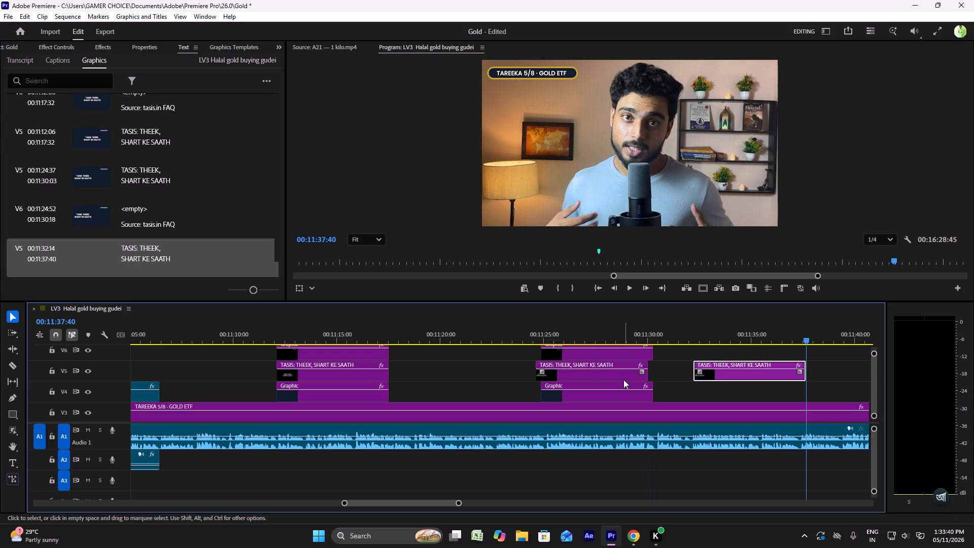
pyautogui.moveTo(623, 376); pyautogui.dragTo(631, 374)
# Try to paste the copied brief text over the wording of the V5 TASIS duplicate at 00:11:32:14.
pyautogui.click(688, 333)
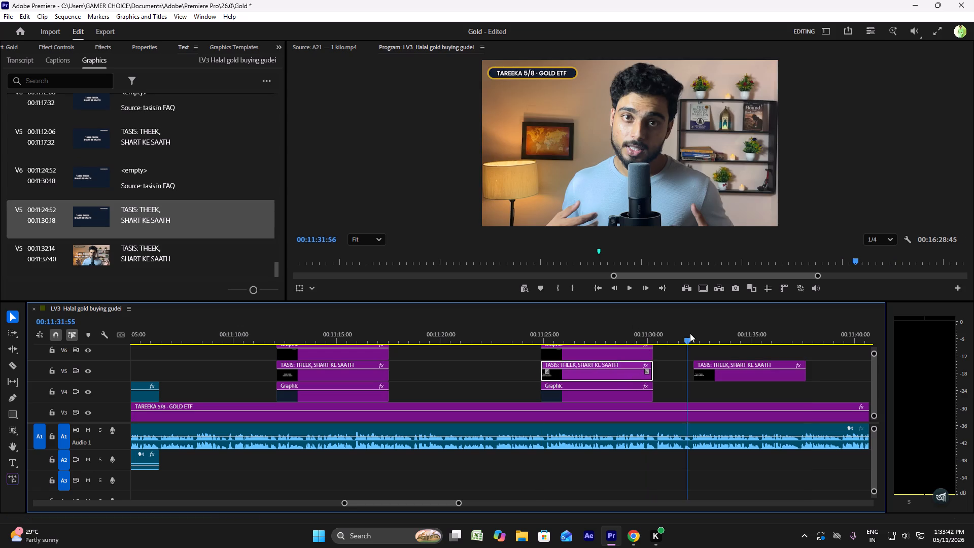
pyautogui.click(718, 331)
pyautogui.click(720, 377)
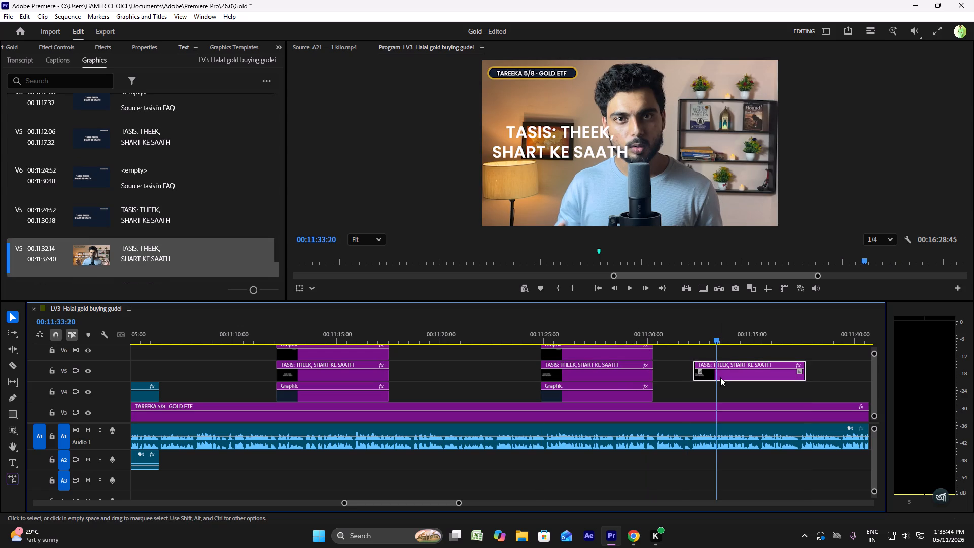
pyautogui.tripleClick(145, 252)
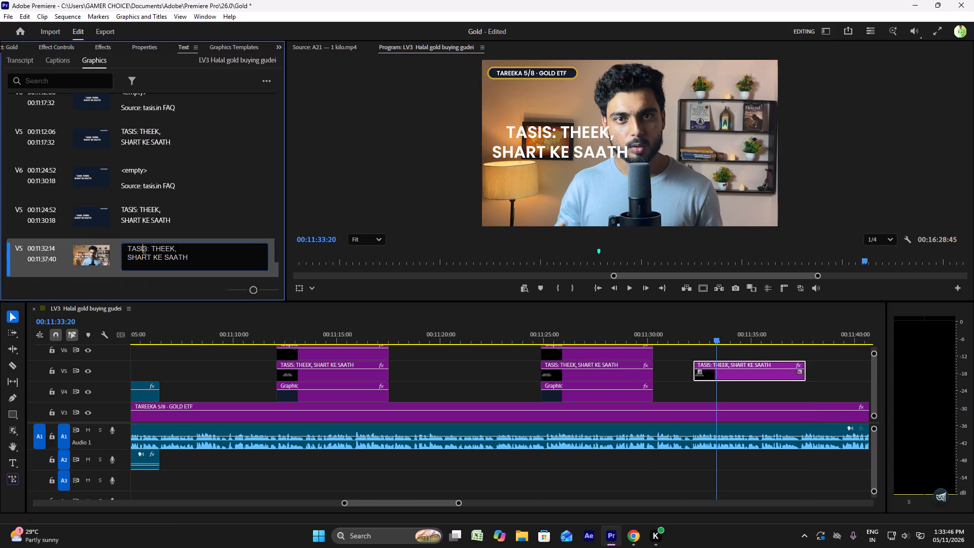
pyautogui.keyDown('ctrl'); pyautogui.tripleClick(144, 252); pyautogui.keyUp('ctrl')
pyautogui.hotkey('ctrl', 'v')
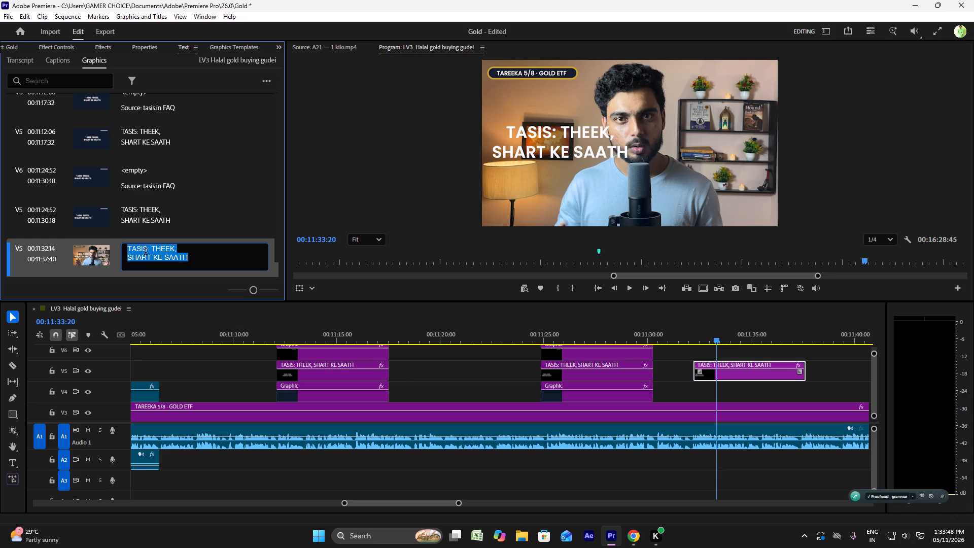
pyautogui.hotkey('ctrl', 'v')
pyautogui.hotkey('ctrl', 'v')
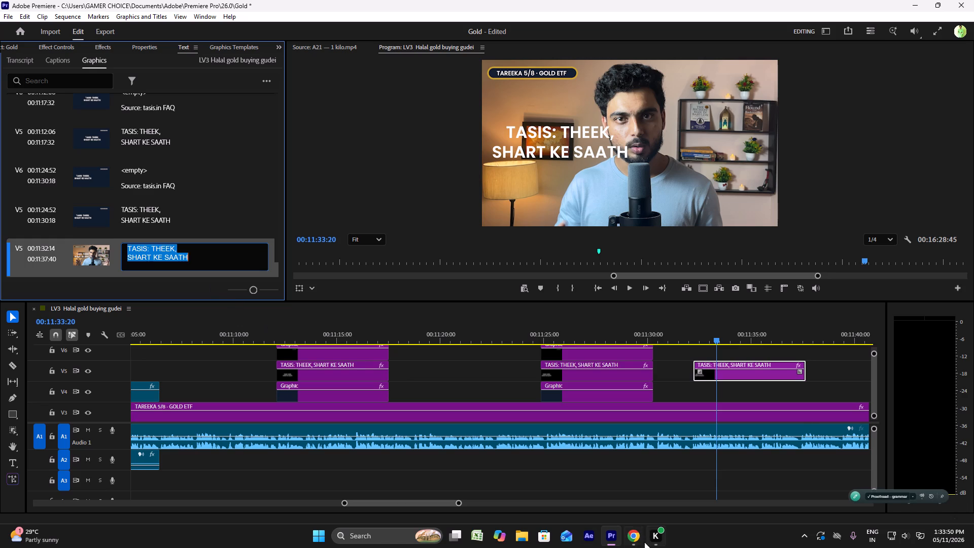
# Recopy "DOOSRE ADVISERS + MUFTI: NAHI" from the brief in Chrome and paste it over the TASIS wording of Premiere's V5 duplicate at 00:11:32:14.
pyautogui.click(637, 539)
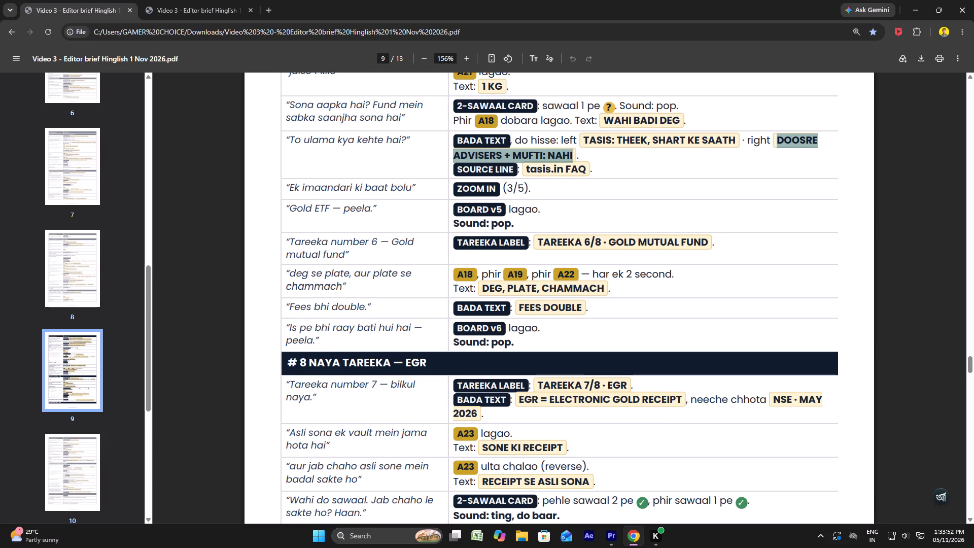
pyautogui.hotkey('ctrl', 'c')
pyautogui.hotkey('ctrl', 'c')
pyautogui.keyDown('ctrl'); pyautogui.click(611, 535); pyautogui.keyUp('ctrl')
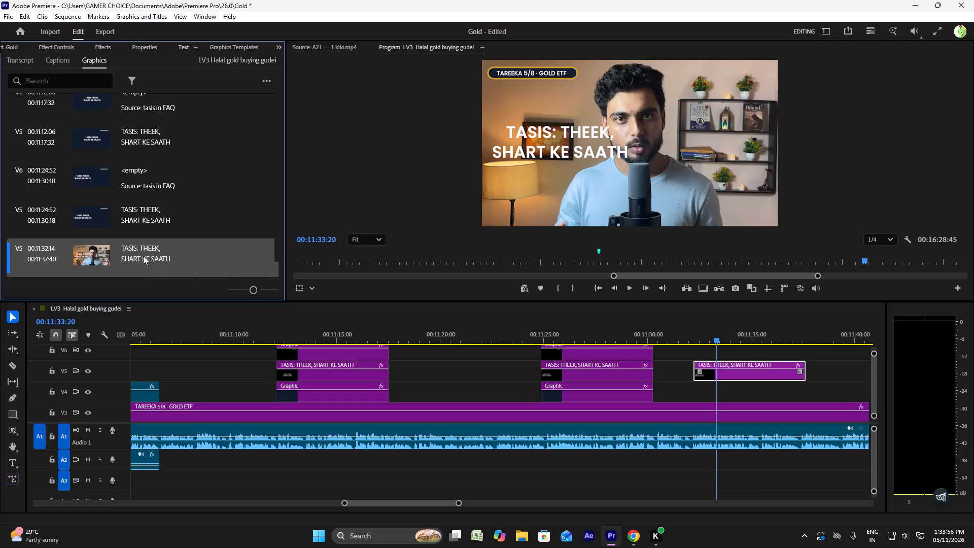
pyautogui.tripleClick(143, 252)
pyautogui.tripleClick(142, 252)
pyautogui.hotkey('ctrl', 'v')
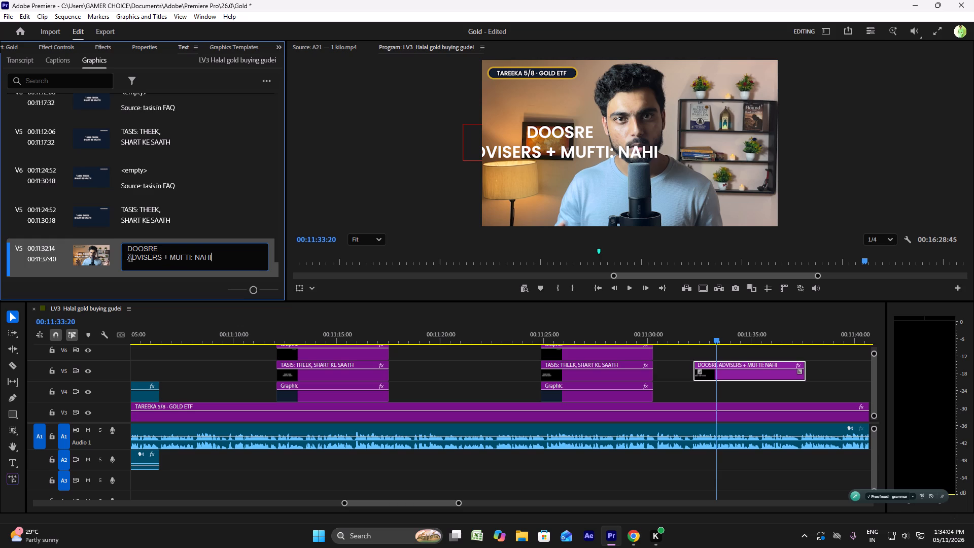
# Rearrange the pasted text's line breaks to put "DOOSRE ADVISERS + MUFTI:" on the first line and "NAHI" on the second.
pyautogui.click(164, 257)
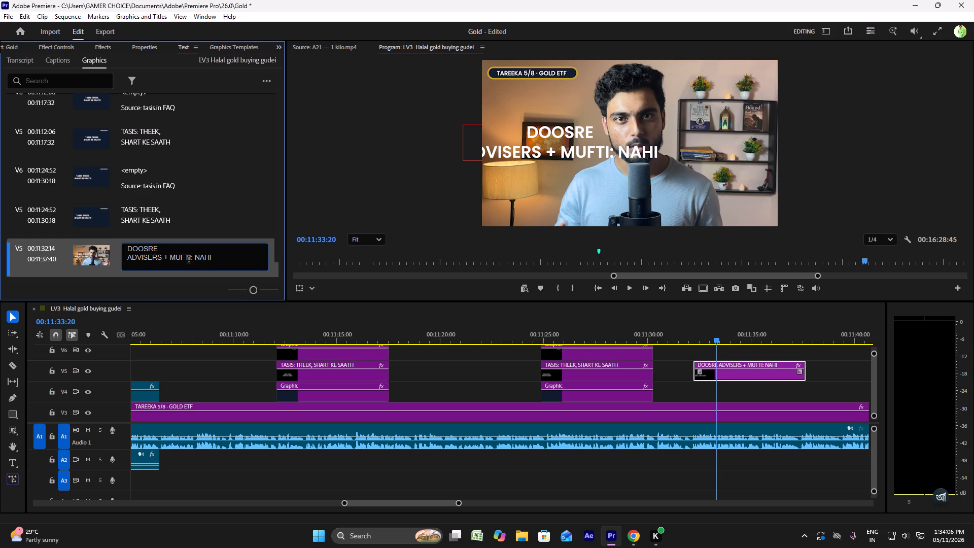
pyautogui.press('BackSpace')
pyautogui.press('Return')
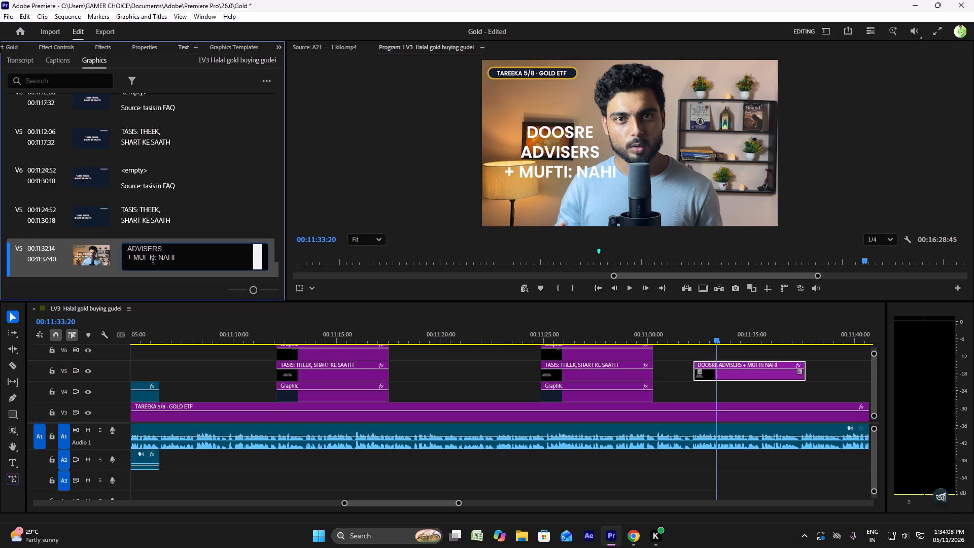
pyautogui.click(130, 249)
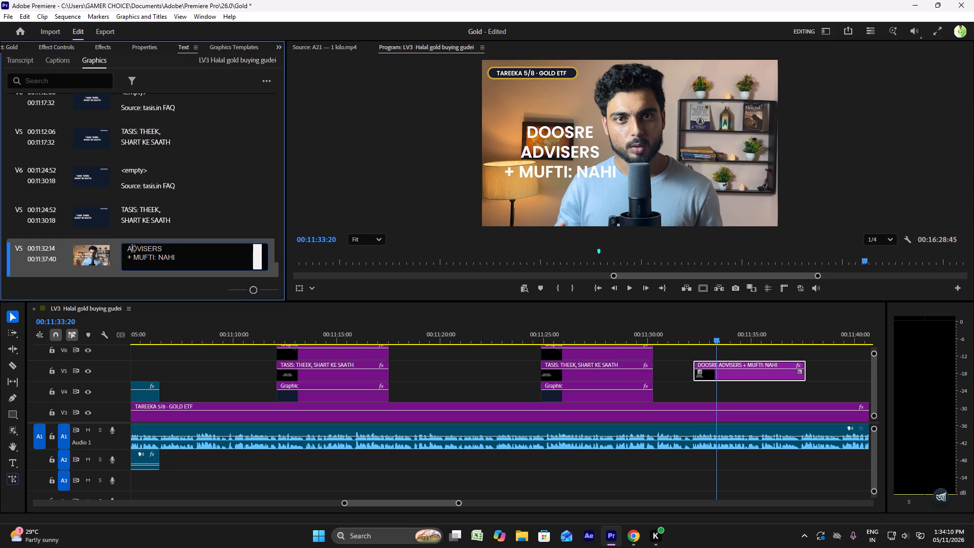
pyautogui.click(128, 249)
pyautogui.press('BackSpace')
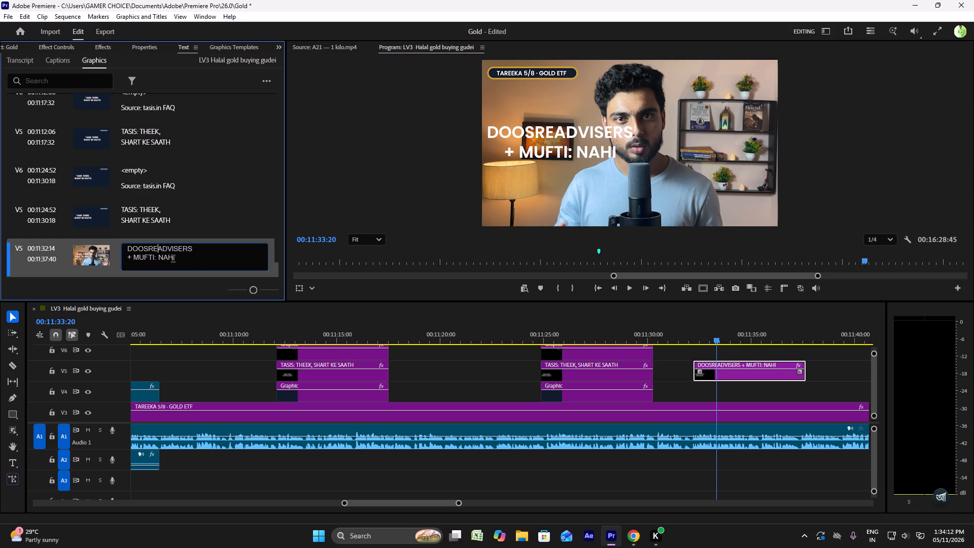
pyautogui.press('space')
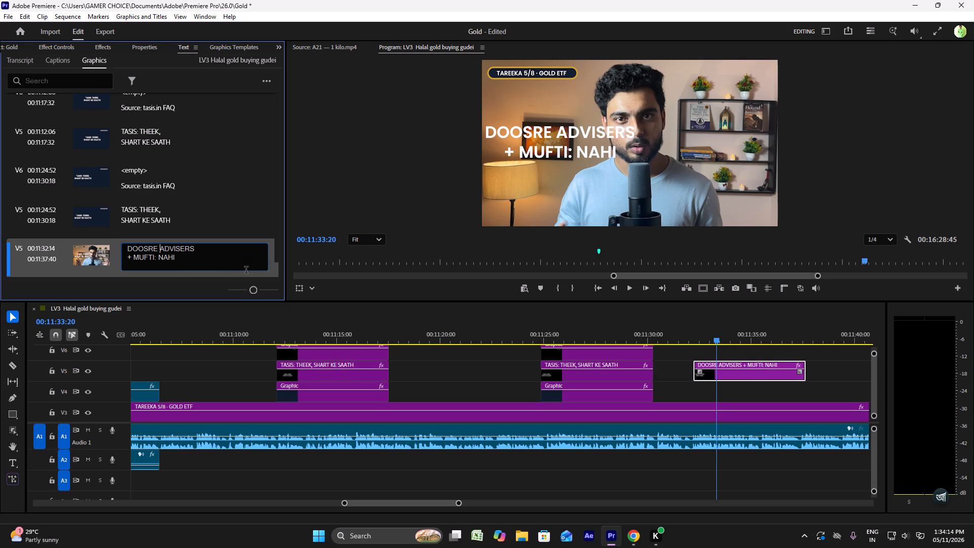
pyautogui.click(159, 260)
pyautogui.press('Return')
pyautogui.click(128, 249)
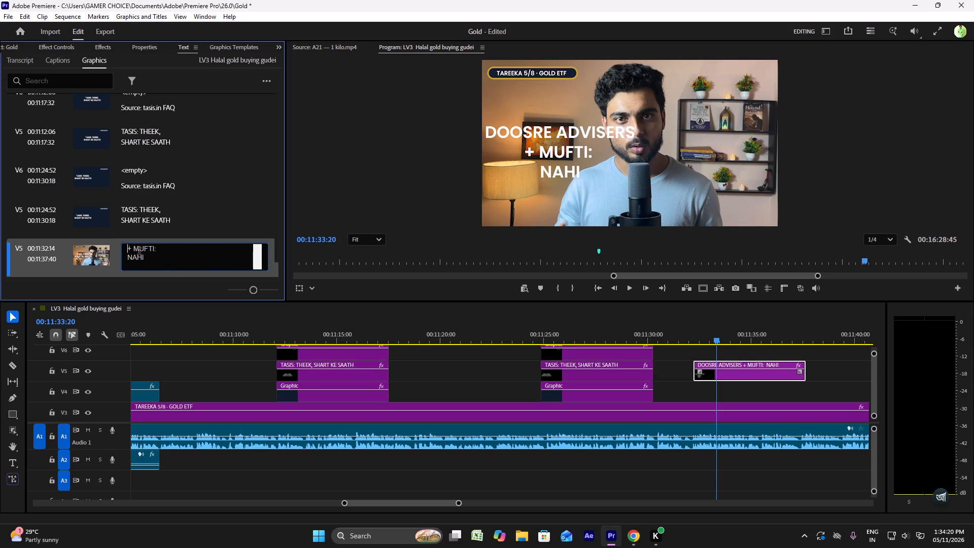
pyautogui.press('BackSpace')
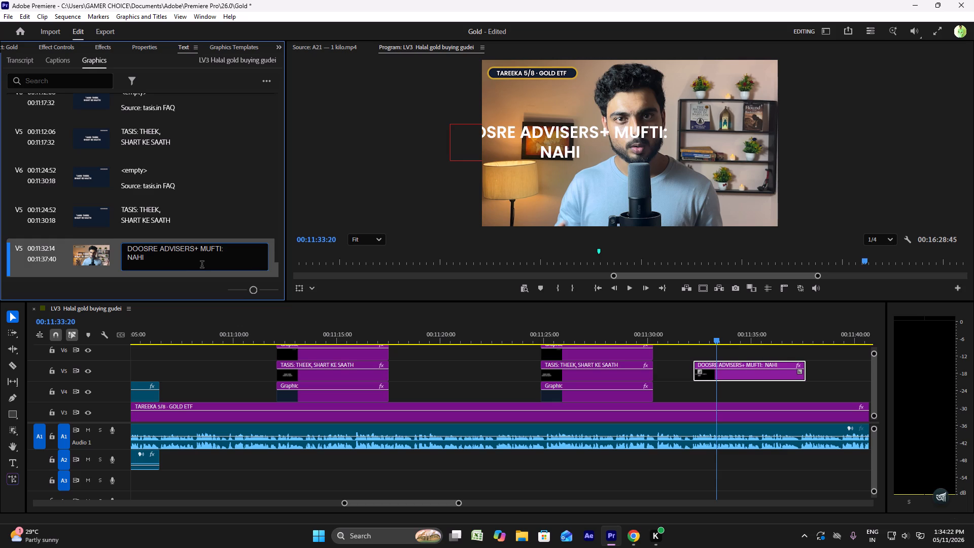
pyautogui.press('space')
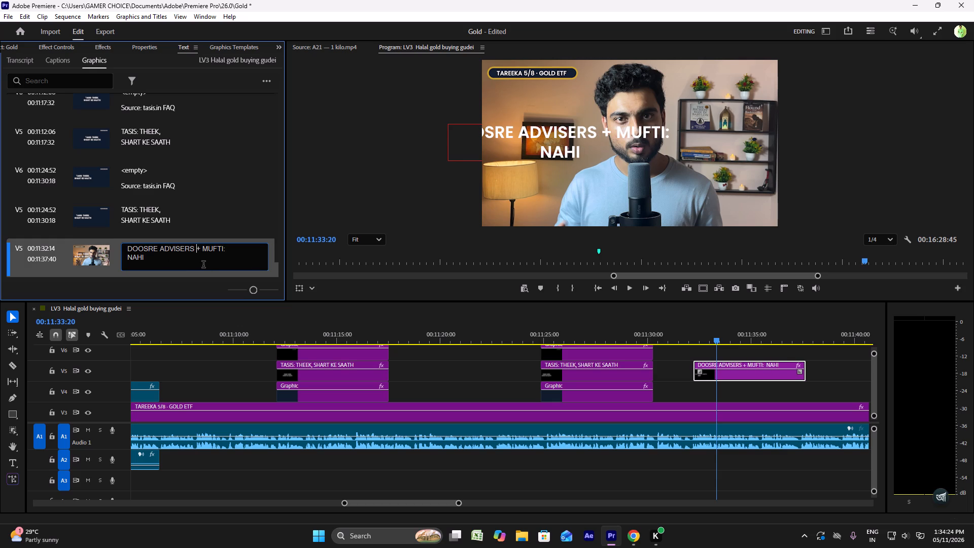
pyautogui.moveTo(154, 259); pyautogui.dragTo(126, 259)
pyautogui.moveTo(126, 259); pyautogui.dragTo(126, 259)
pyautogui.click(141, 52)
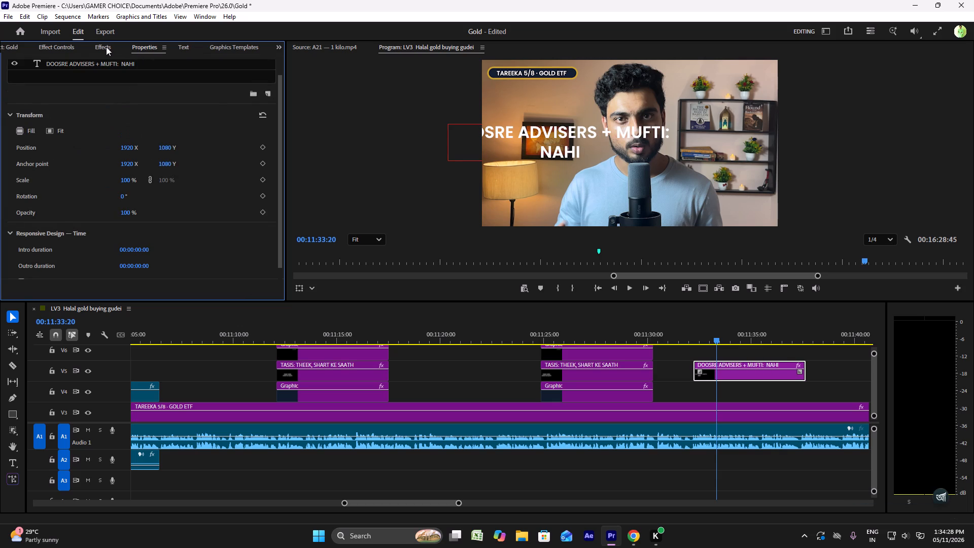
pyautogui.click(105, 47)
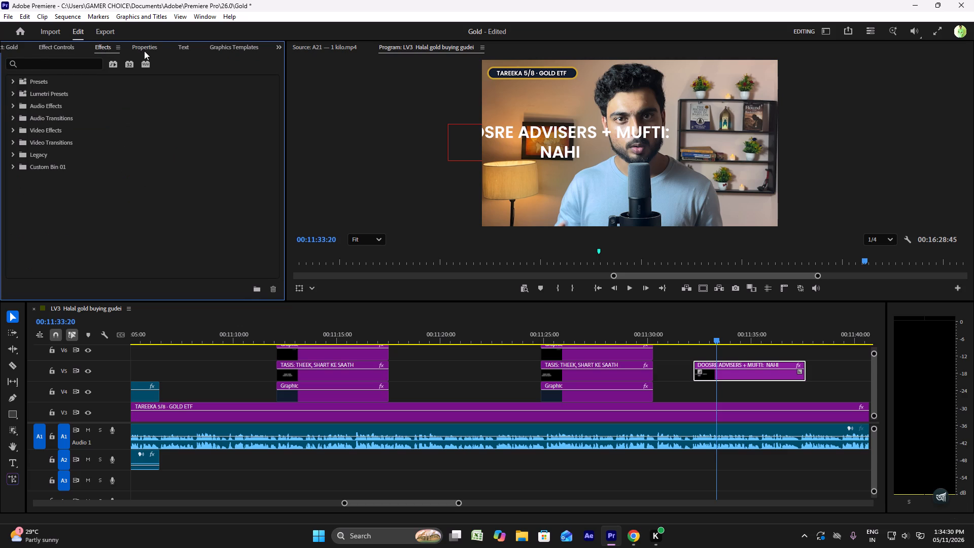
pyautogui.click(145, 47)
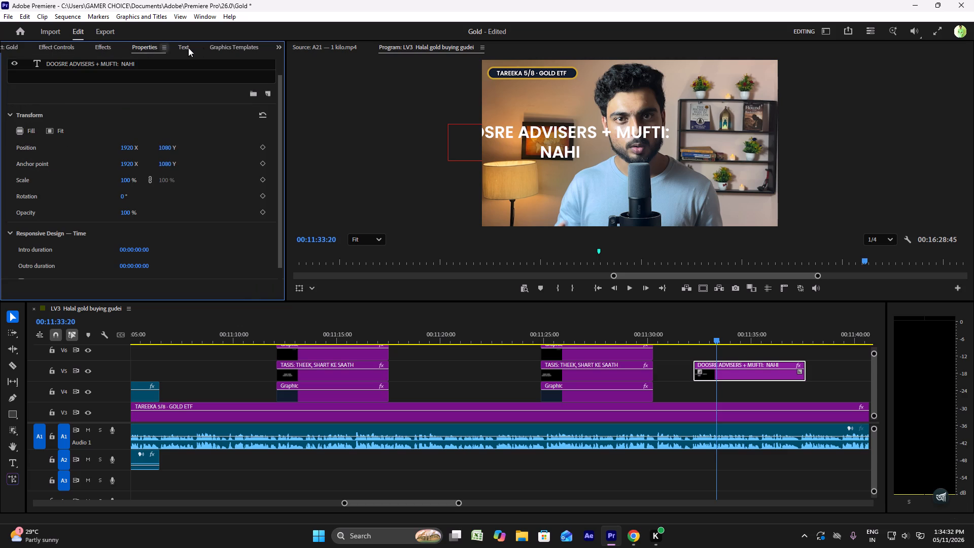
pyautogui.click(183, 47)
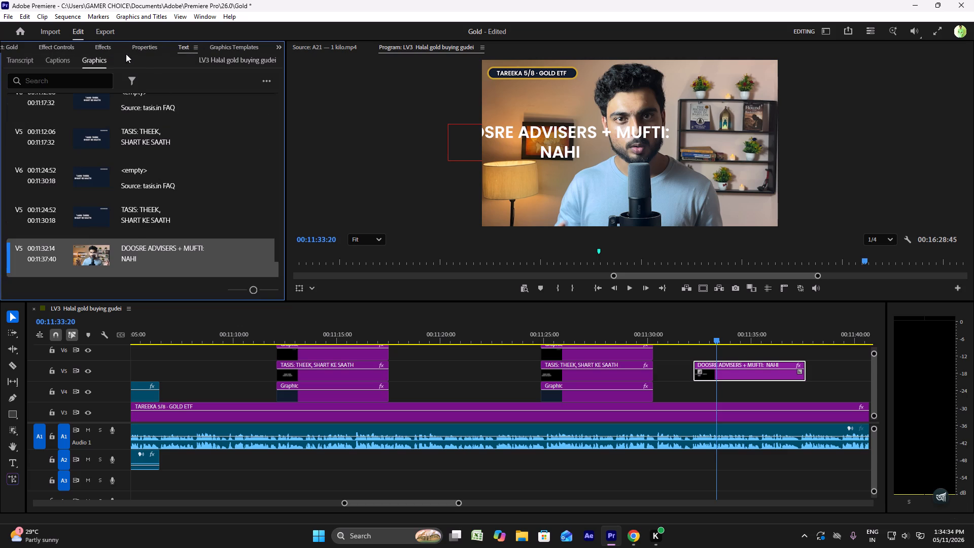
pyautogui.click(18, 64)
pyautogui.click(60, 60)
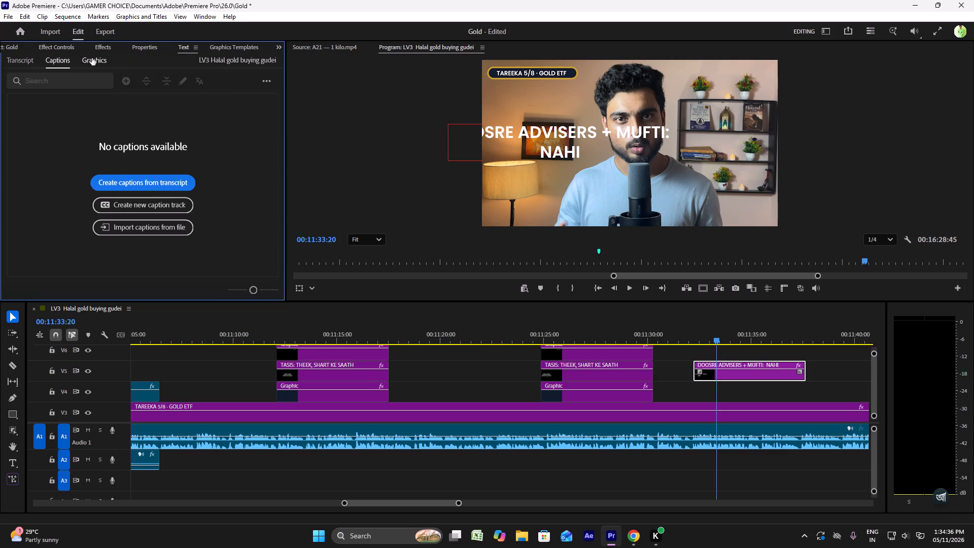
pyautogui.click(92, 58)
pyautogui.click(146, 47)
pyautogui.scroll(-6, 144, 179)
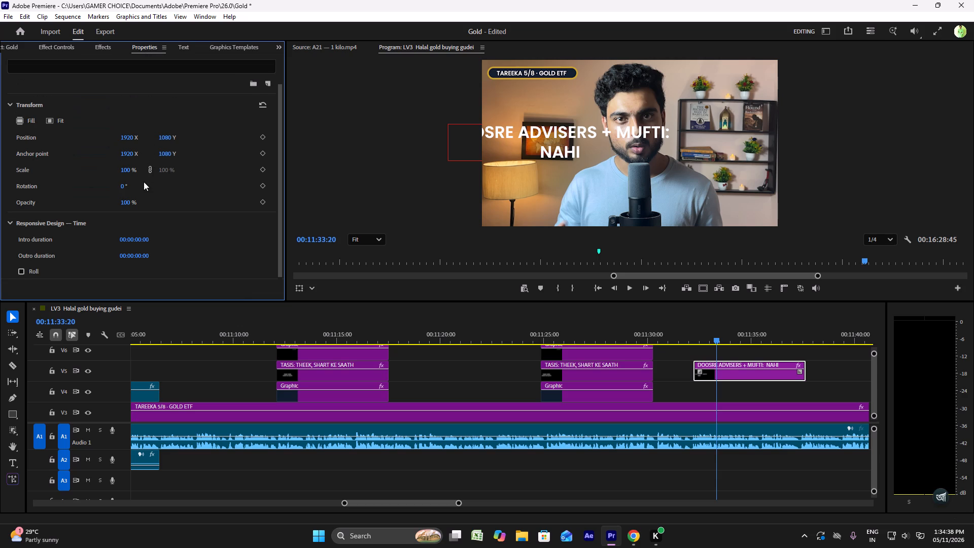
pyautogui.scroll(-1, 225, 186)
# Select only the word NAHI in the V5 DOOSRE ADVISERS text and give it a red fill, about AB2020.
pyautogui.doubleClick(550, 148)
pyautogui.tripleClick(552, 150)
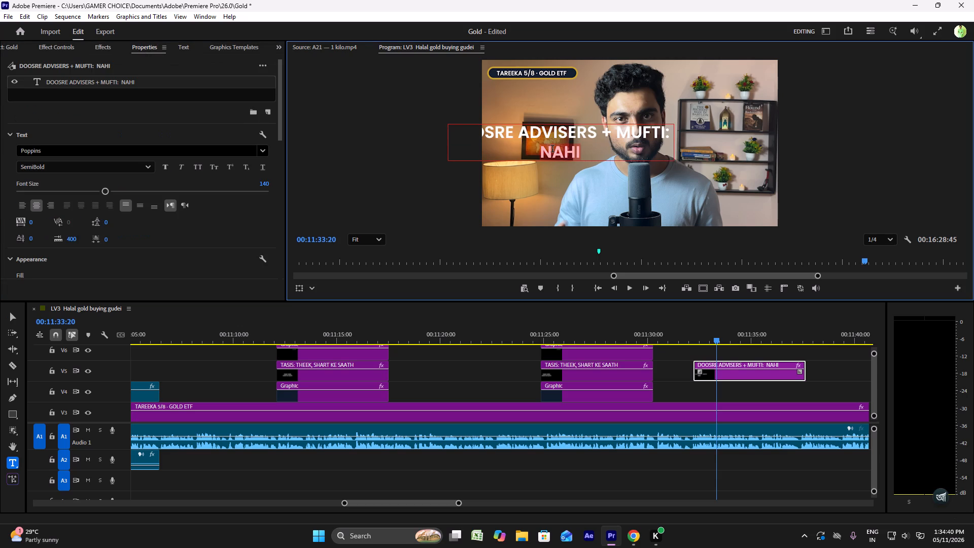
pyautogui.doubleClick(552, 158)
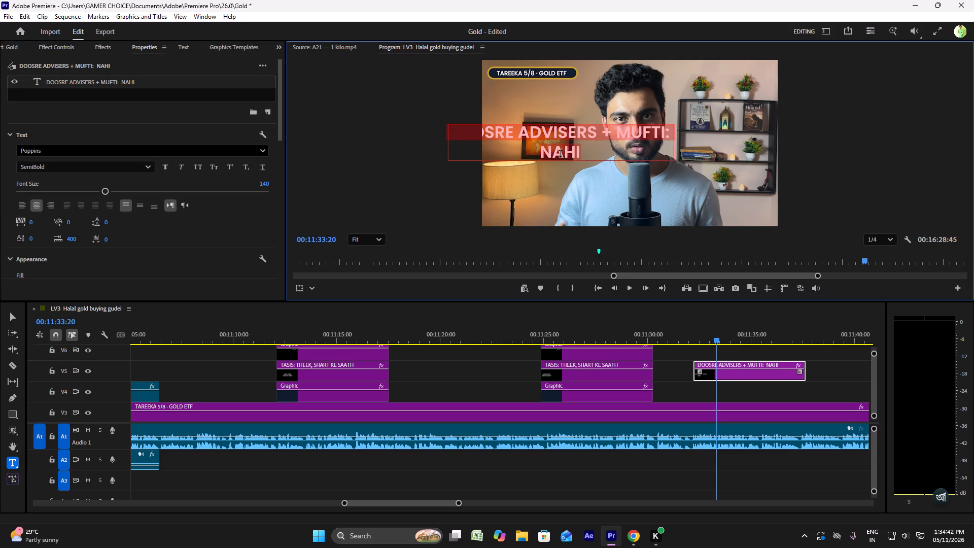
pyautogui.click(588, 154)
pyautogui.moveTo(586, 154); pyautogui.dragTo(543, 155)
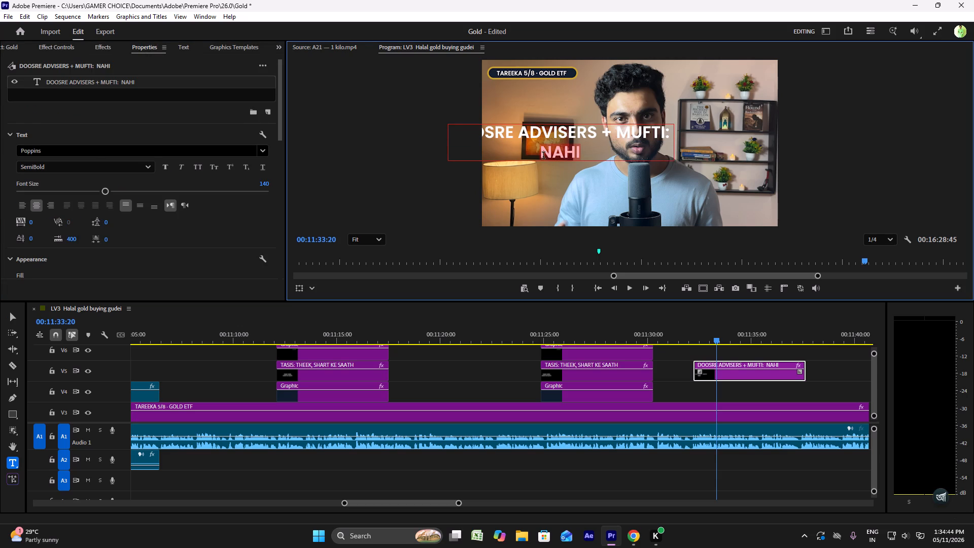
pyautogui.scroll(-11, 90, 158)
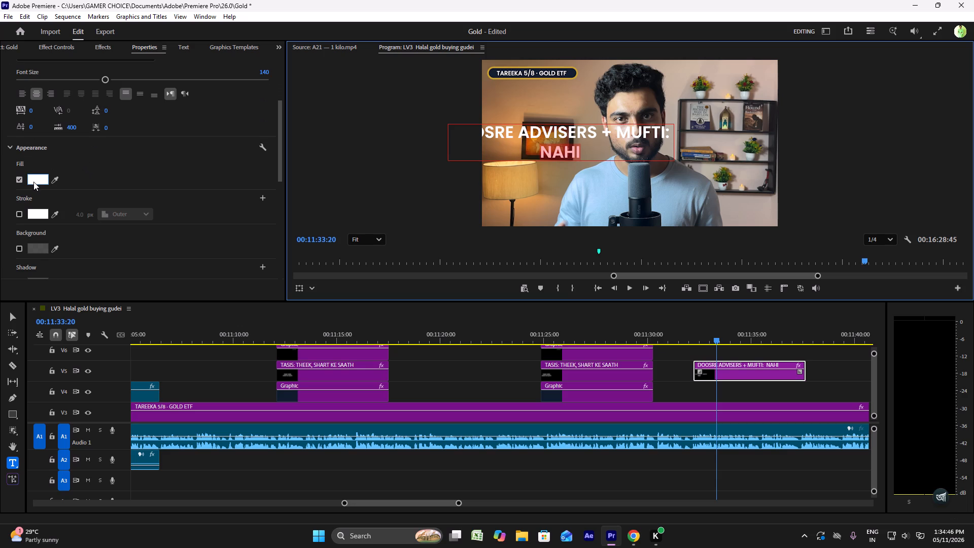
pyautogui.click(52, 179)
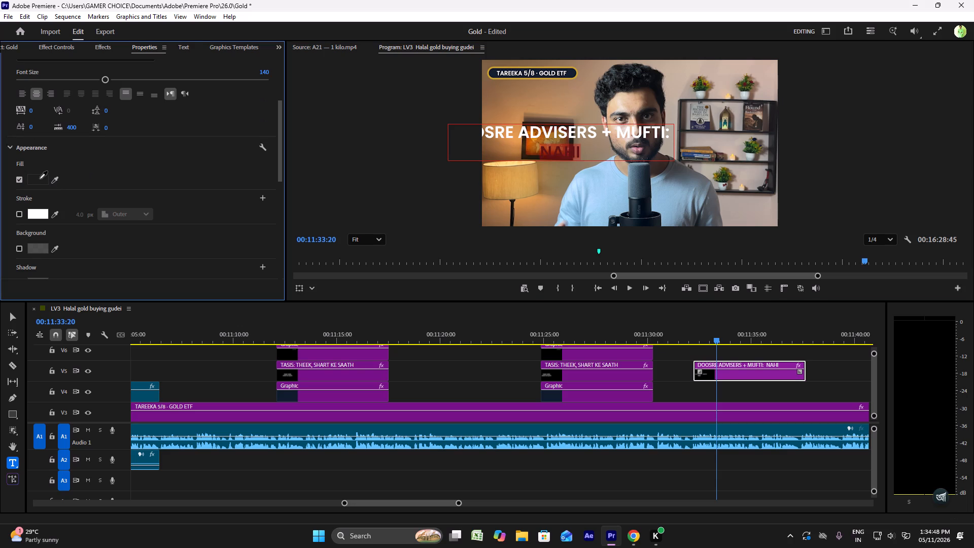
pyautogui.click(39, 178)
pyautogui.click(40, 179)
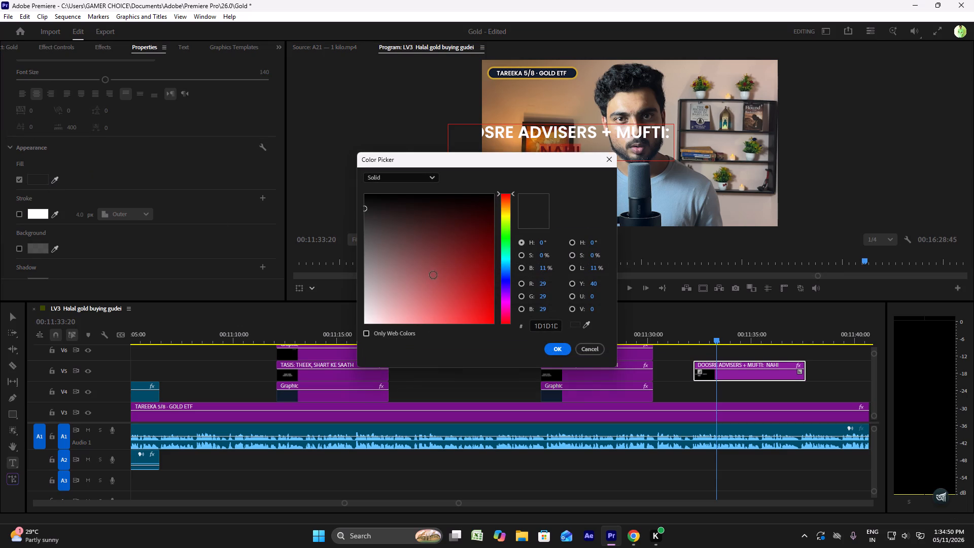
pyautogui.moveTo(445, 275); pyautogui.dragTo(469, 281)
pyautogui.click(549, 348)
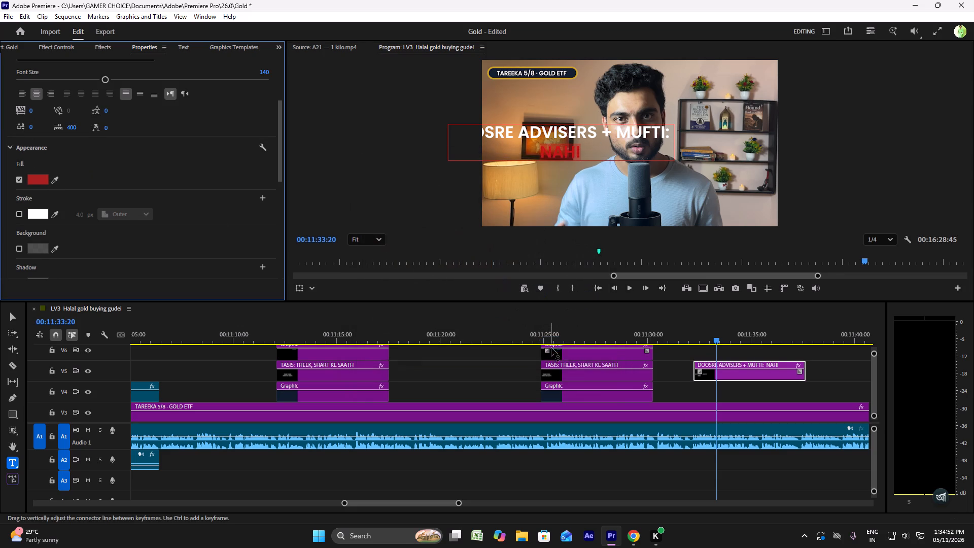
# Copy the Laal colour code B04A3F from the brief's colour table in Chrome and set it as NAHI's fill in Premiere.
pyautogui.click(636, 531)
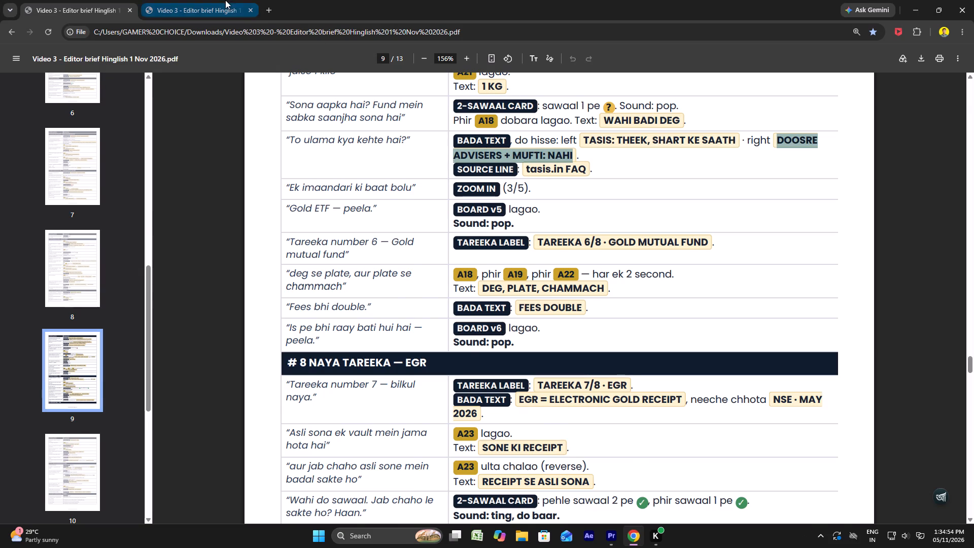
pyautogui.click(225, 0)
pyautogui.scroll(-4, 452, 248)
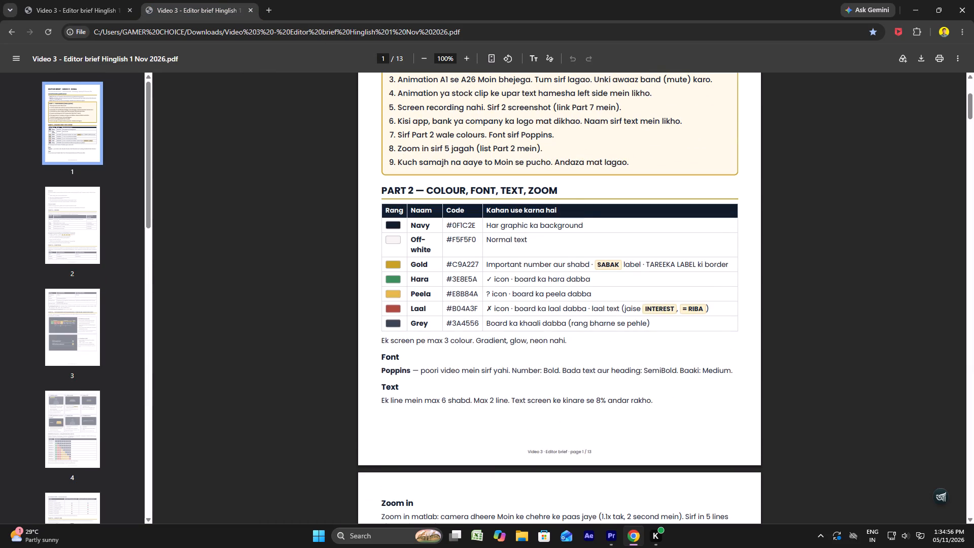
pyautogui.moveTo(477, 283); pyautogui.dragTo(454, 285)
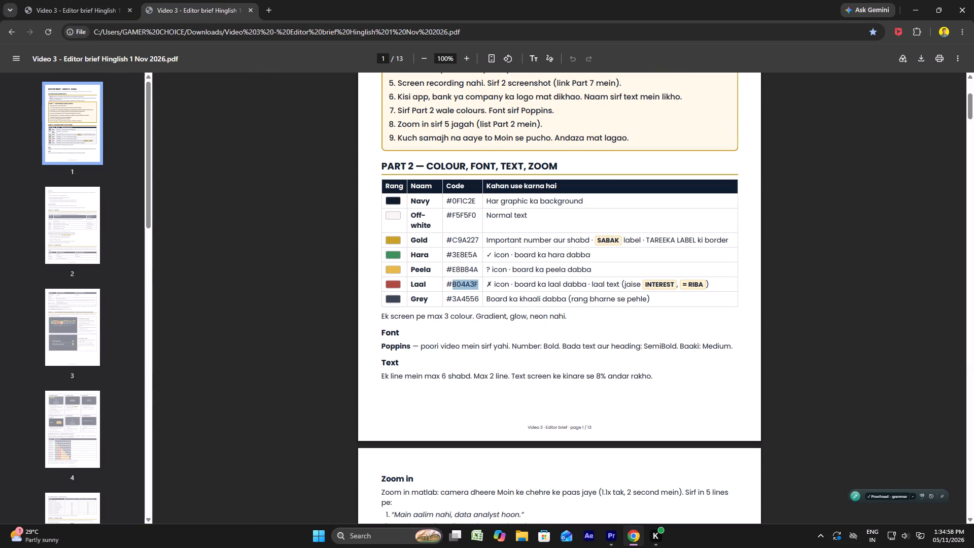
pyautogui.hotkey('ctrl', 'c')
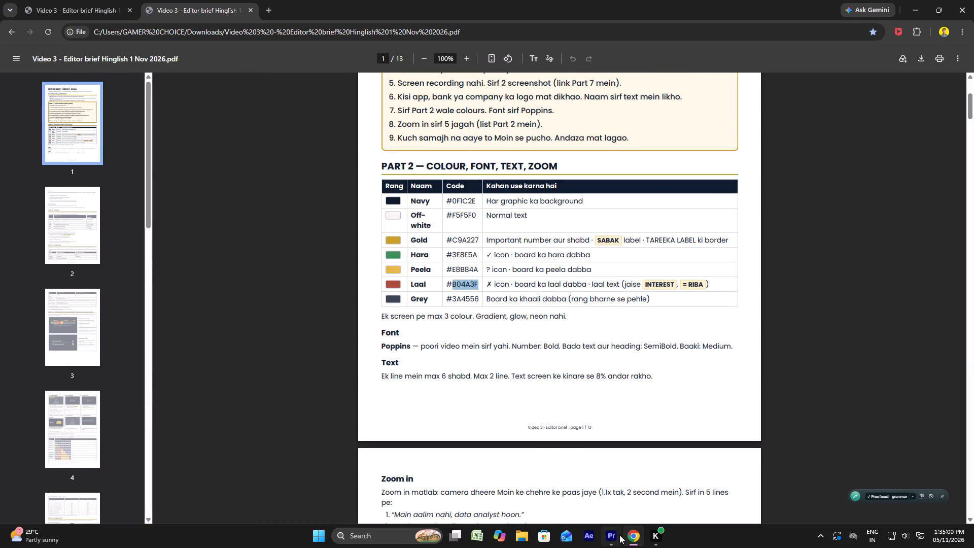
pyautogui.click(619, 535)
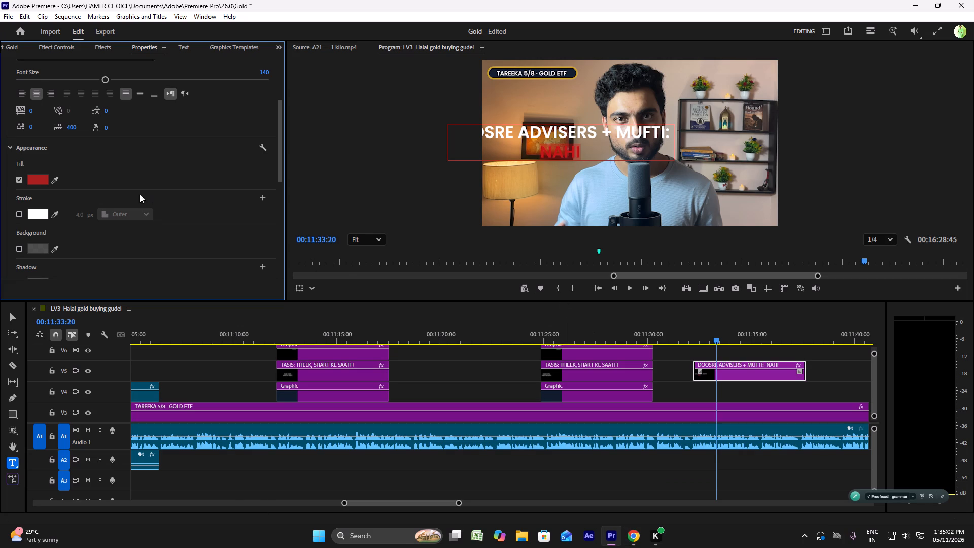
pyautogui.click(35, 178)
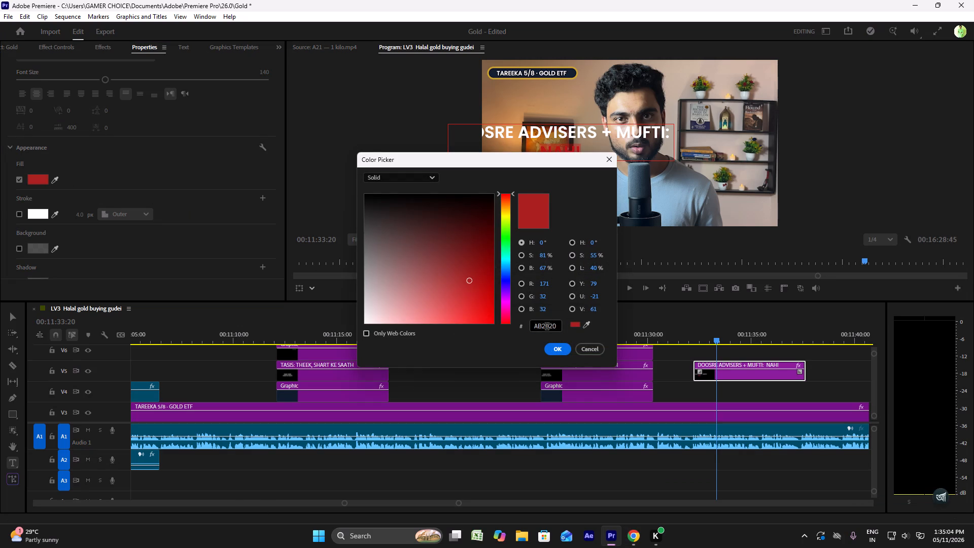
pyautogui.tripleClick(547, 327)
pyautogui.hotkey('ctrl', 'v')
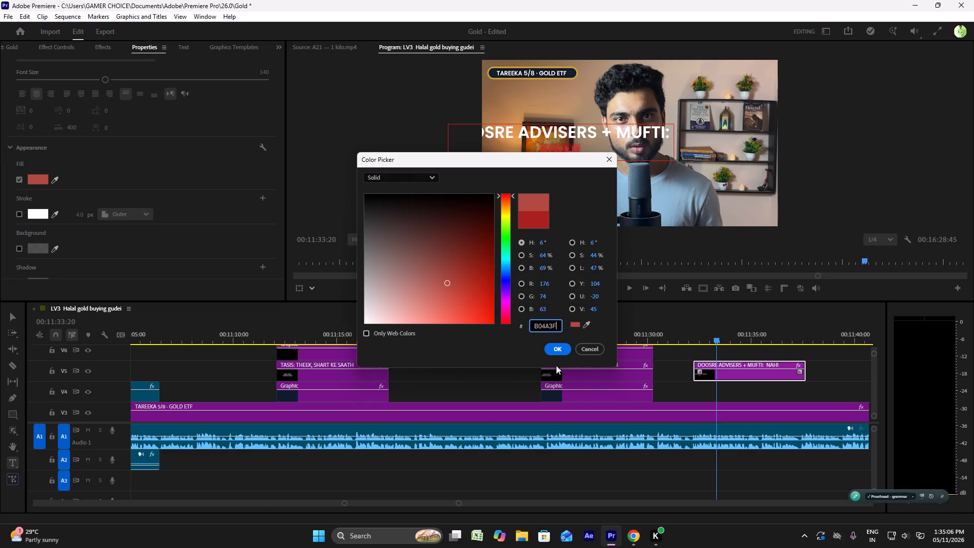
pyautogui.click(557, 348)
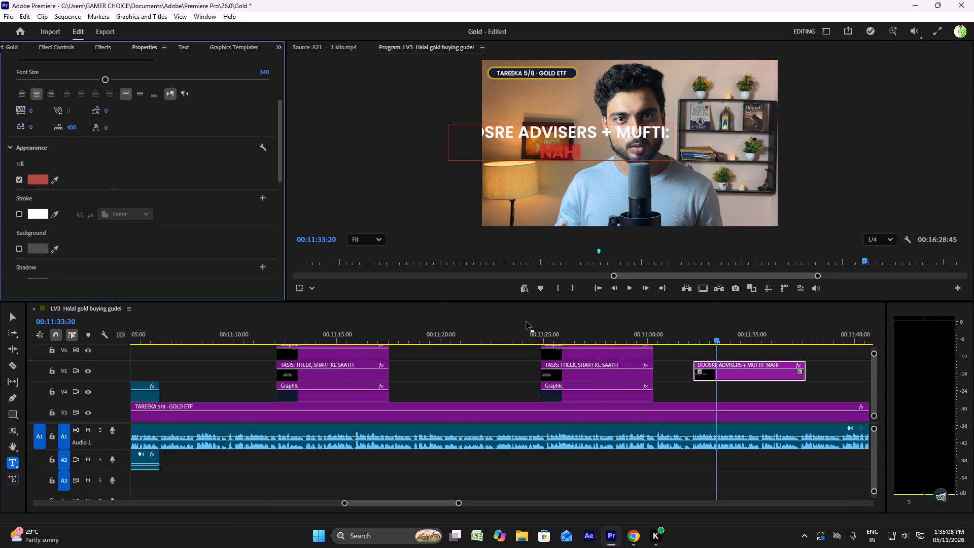
# Move the Source graphic at 00:11:25 up to V7 and place the DOOSRE ADVISERS clip on V6, aligned with the TASIS clip.
pyautogui.click(556, 330)
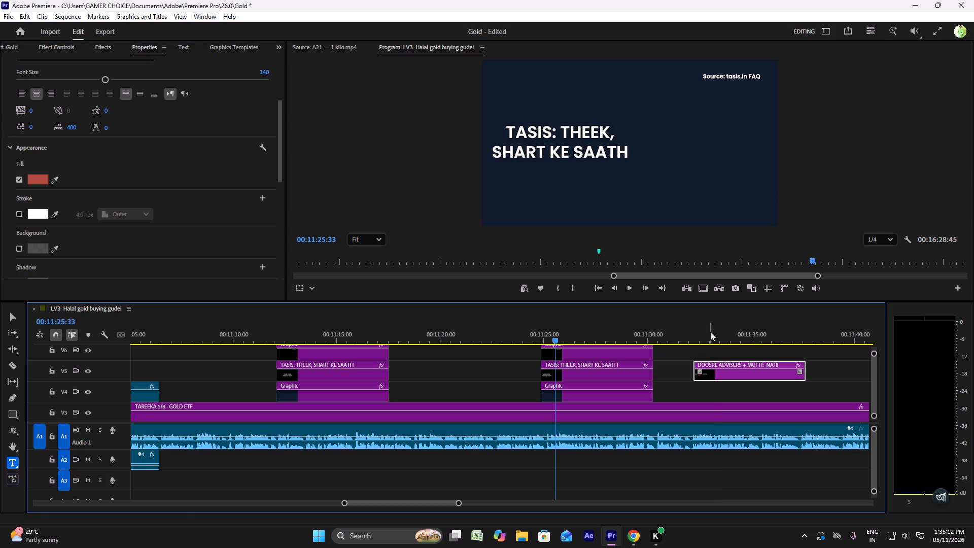
pyautogui.scroll(-6, 721, 366)
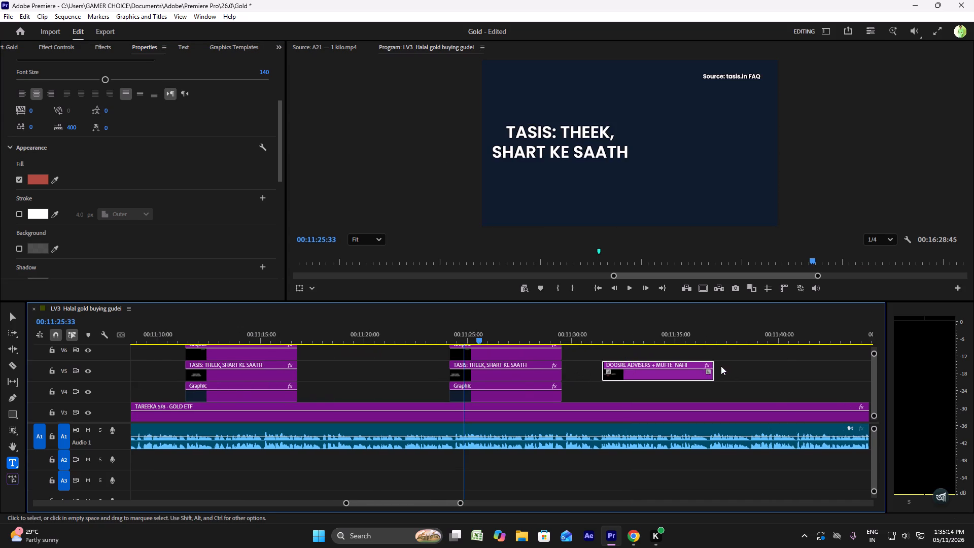
pyautogui.scroll(-6, 721, 366)
pyautogui.keyDown('ctrl'); pyautogui.scroll(4, 440, 352); pyautogui.keyUp('ctrl')
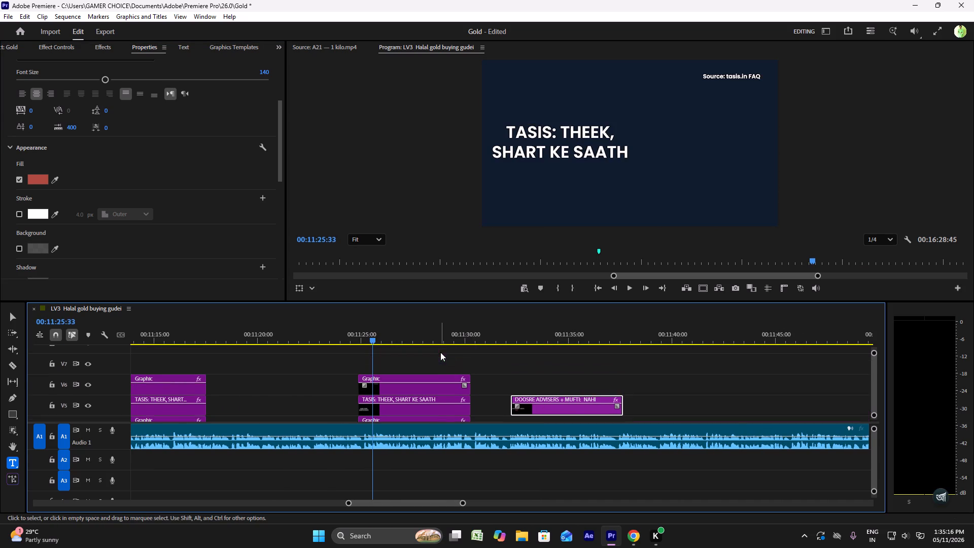
pyautogui.moveTo(426, 388); pyautogui.dragTo(427, 368)
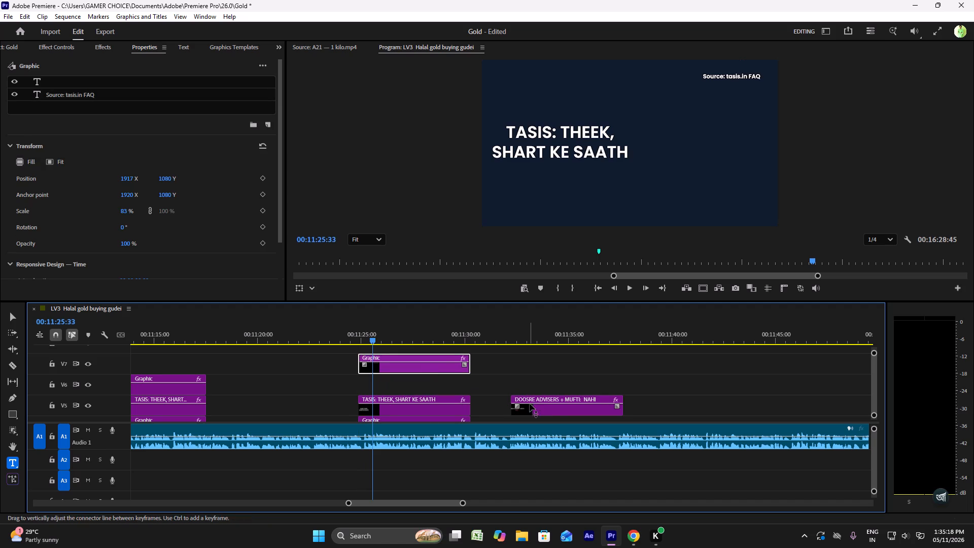
pyautogui.moveTo(549, 413); pyautogui.dragTo(403, 380)
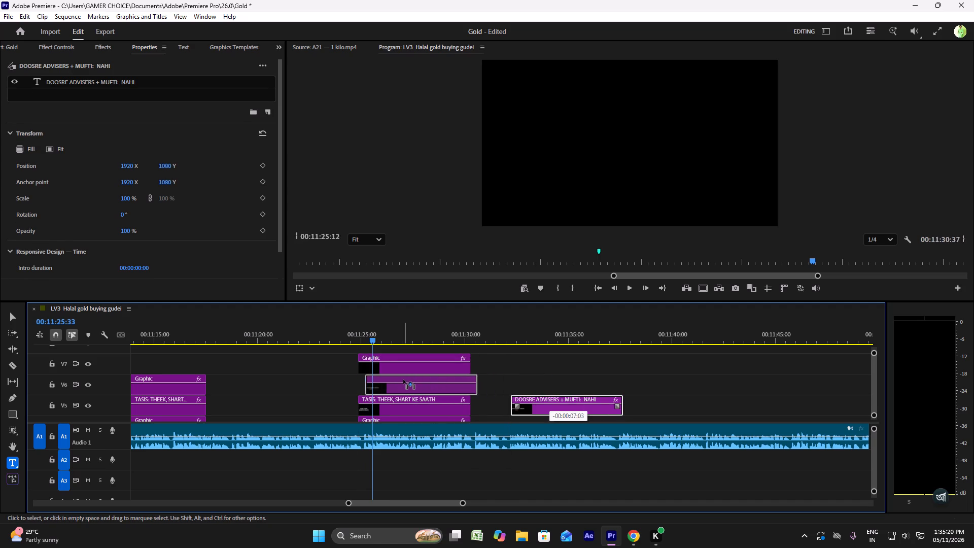
pyautogui.moveTo(403, 380); pyautogui.dragTo(400, 380)
pyautogui.click(416, 338)
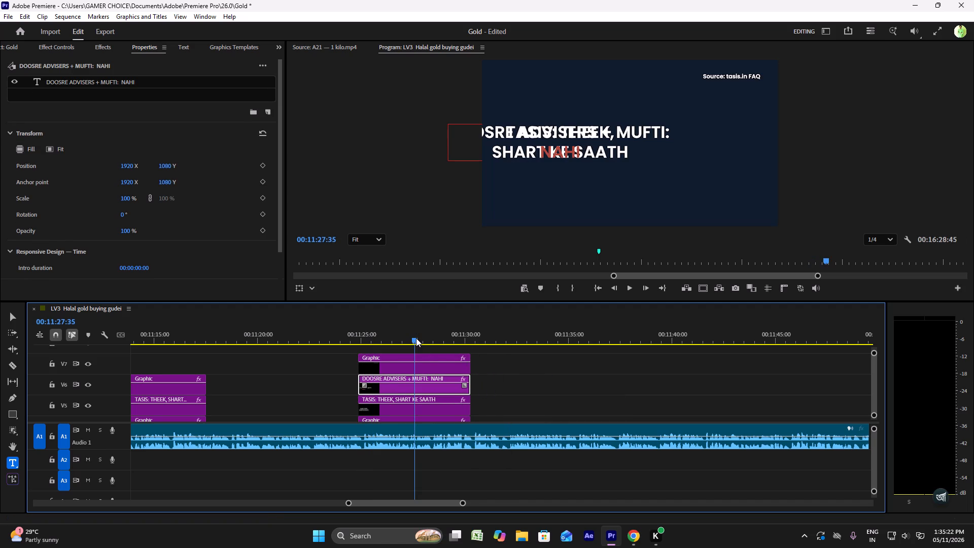
# Shift the DOOSRE ADVISERS text to the right half at position X 2840 and scale it to 59%.
pyautogui.moveTo(128, 164); pyautogui.dragTo(442, 177)
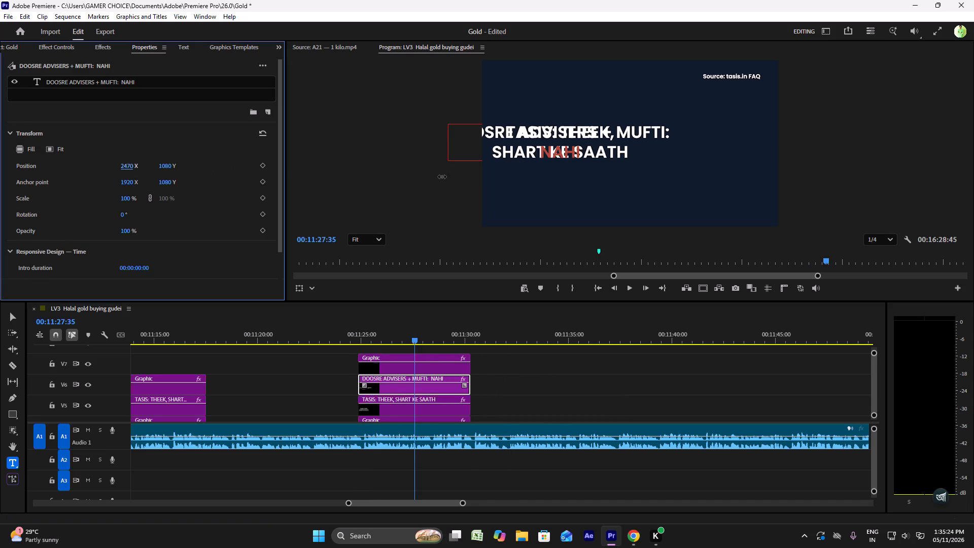
pyautogui.moveTo(442, 177); pyautogui.dragTo(612, 180)
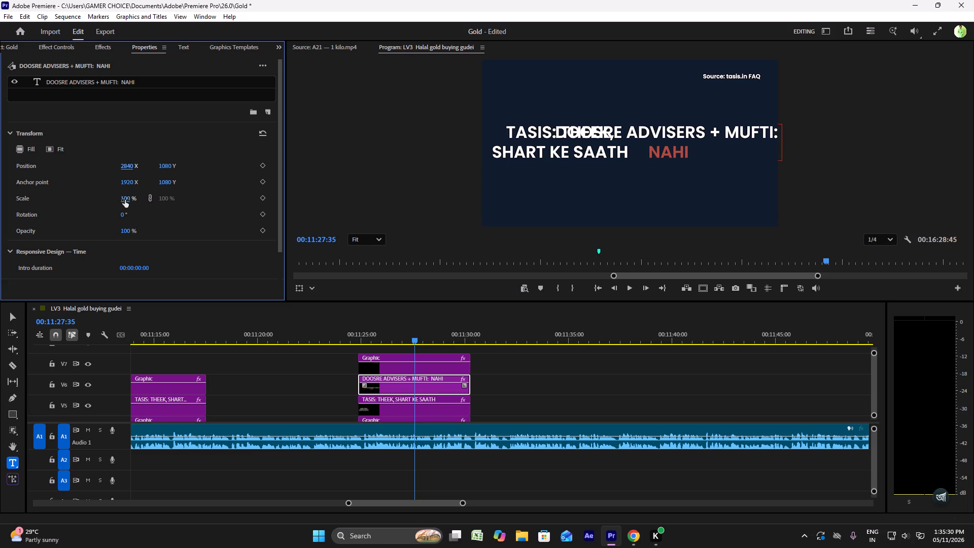
pyautogui.moveTo(125, 200); pyautogui.dragTo(101, 198)
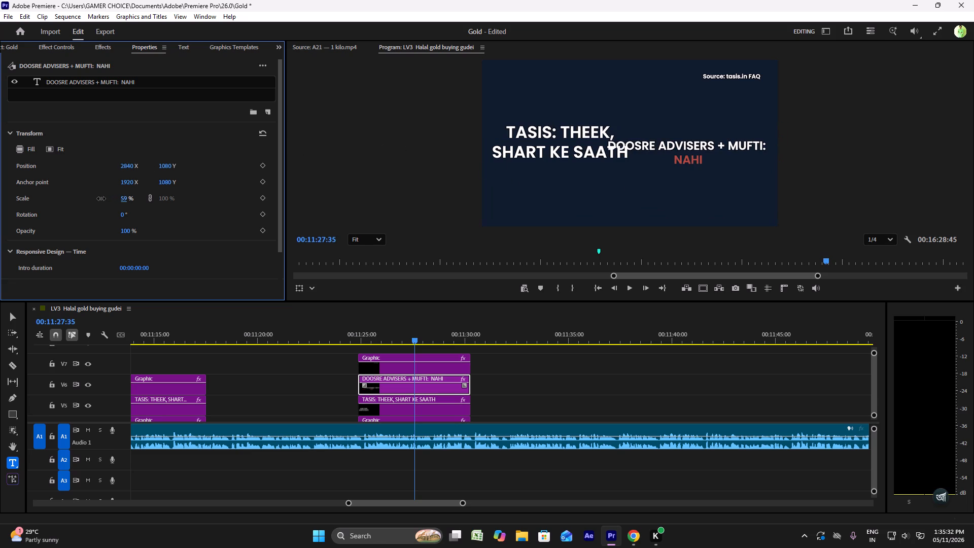
pyautogui.moveTo(101, 198); pyautogui.dragTo(99, 198)
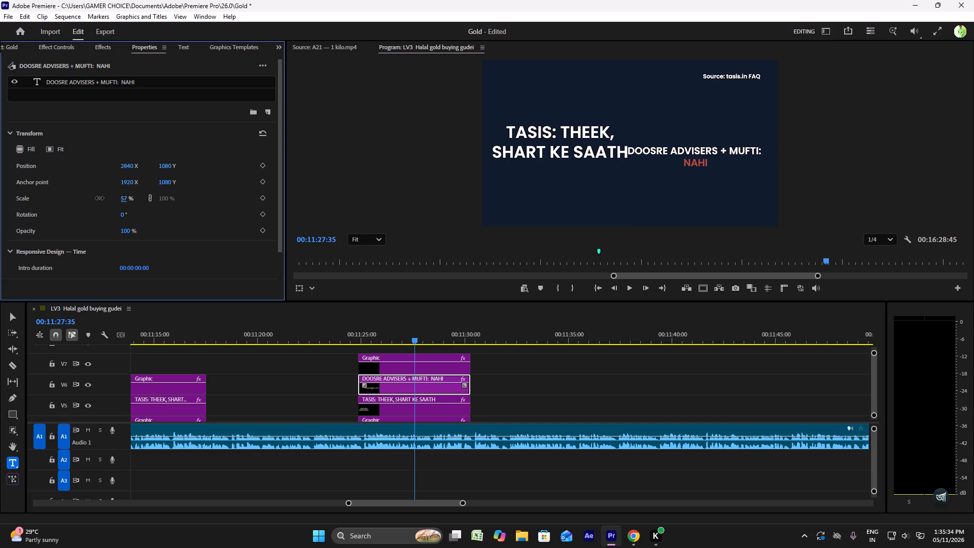
pyautogui.moveTo(99, 198); pyautogui.dragTo(98, 197)
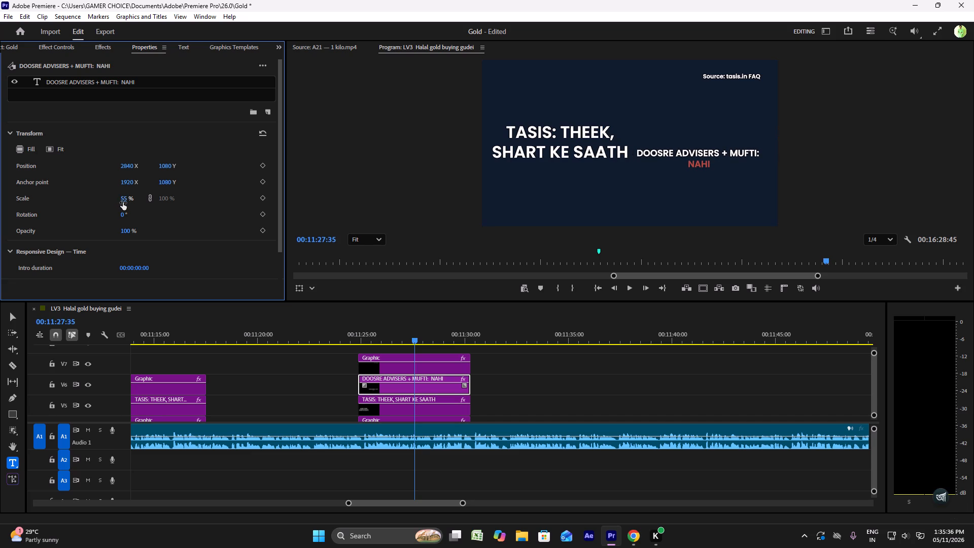
pyautogui.click(123, 200)
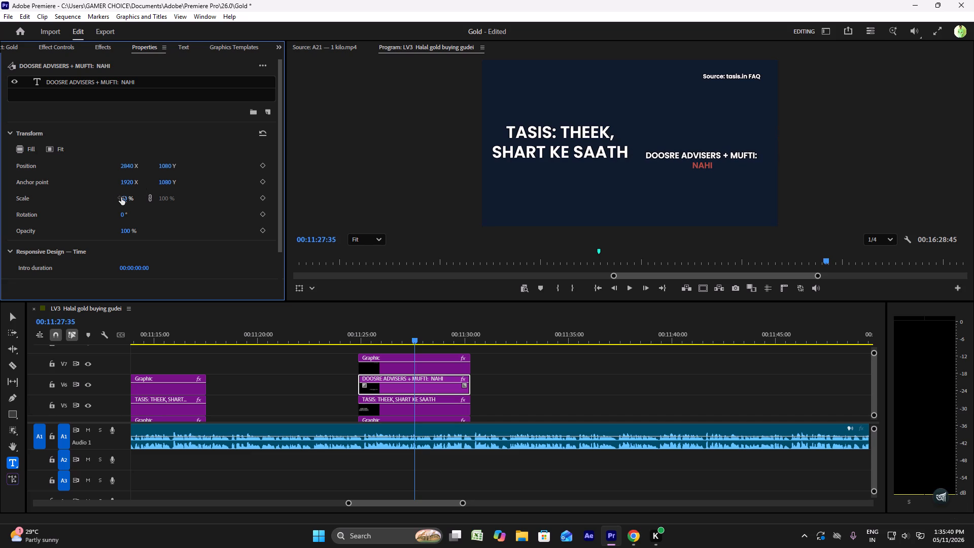
pyautogui.moveTo(121, 198); pyautogui.dragTo(130, 199)
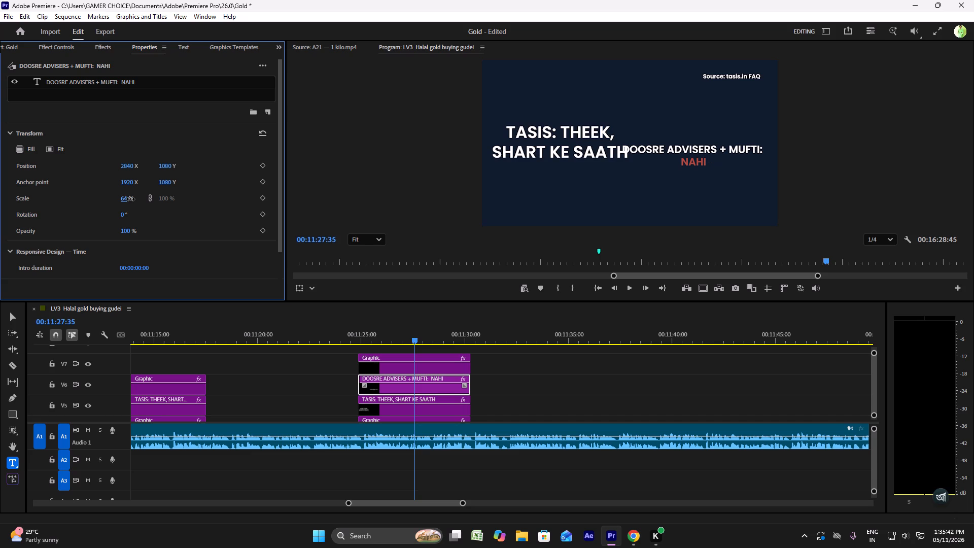
pyautogui.moveTo(130, 199); pyautogui.dragTo(127, 198)
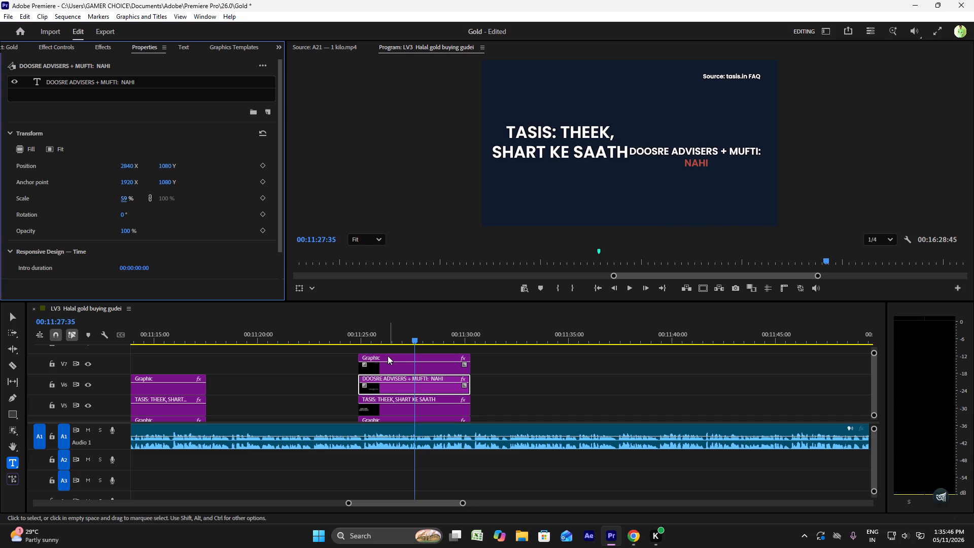
# Scale the V5 TASIS text to 76% and shift it left to about X 1690, clear of the DOOSRE ADVISERS text.
pyautogui.click(391, 407)
pyautogui.moveTo(125, 196); pyautogui.dragTo(119, 194)
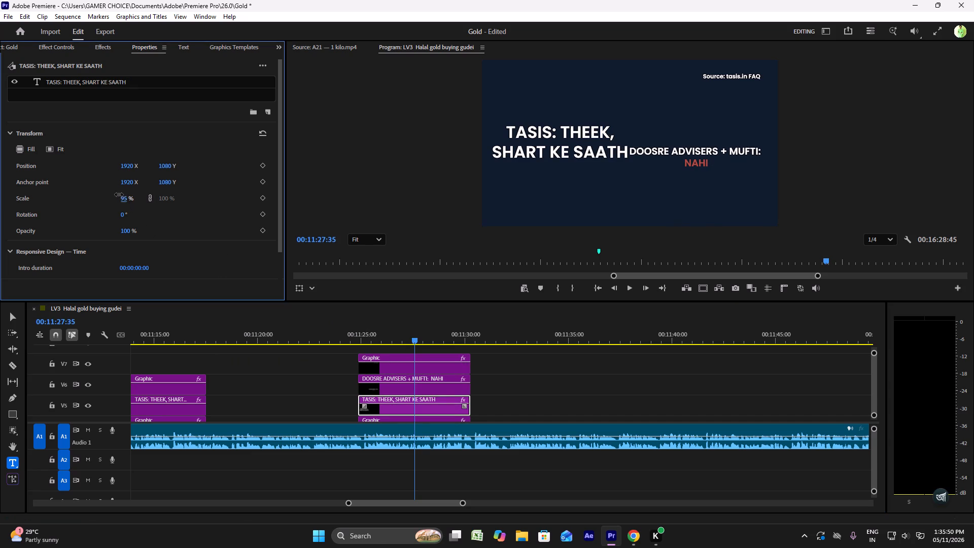
pyautogui.moveTo(119, 194); pyautogui.dragTo(116, 194)
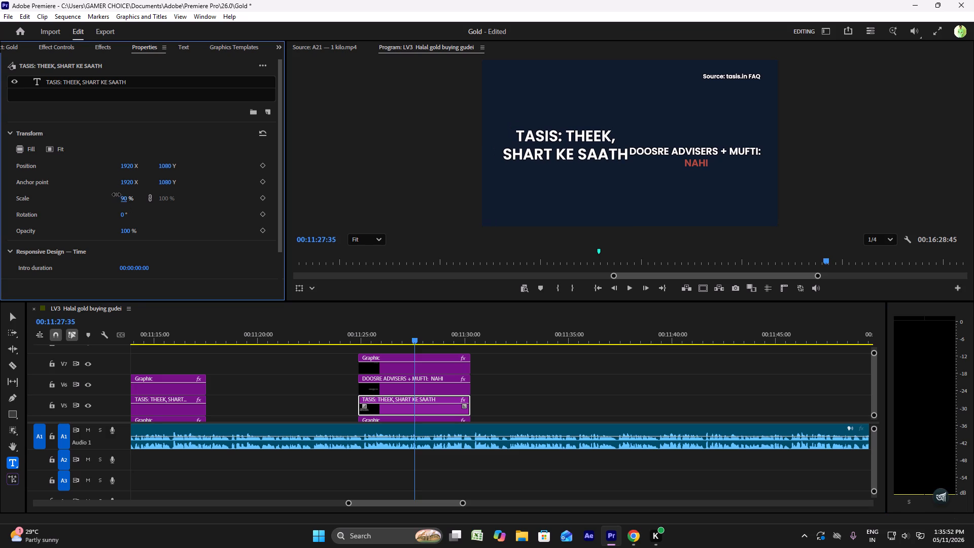
pyautogui.moveTo(116, 194); pyautogui.dragTo(107, 192)
pyautogui.moveTo(124, 165); pyautogui.dragTo(98, 164)
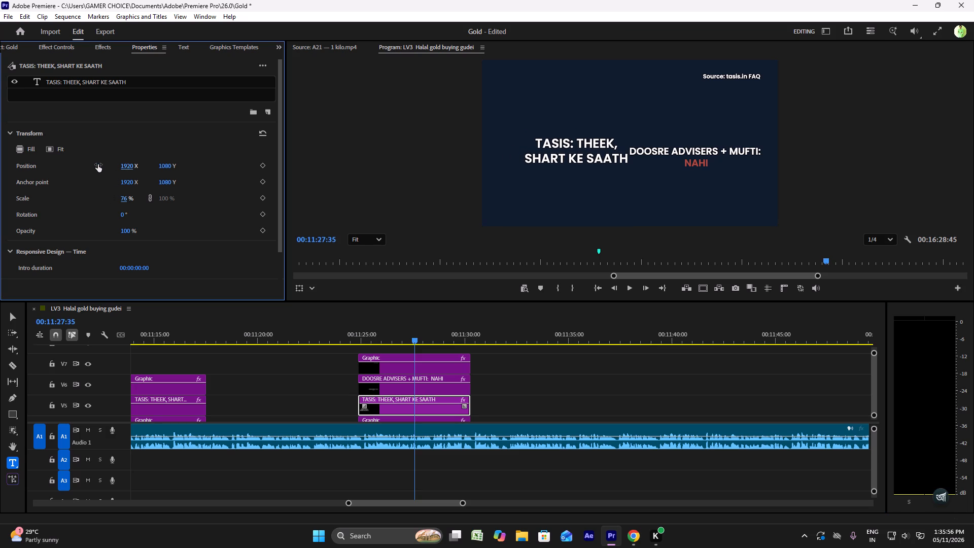
pyautogui.moveTo(98, 164); pyautogui.dragTo(59, 165)
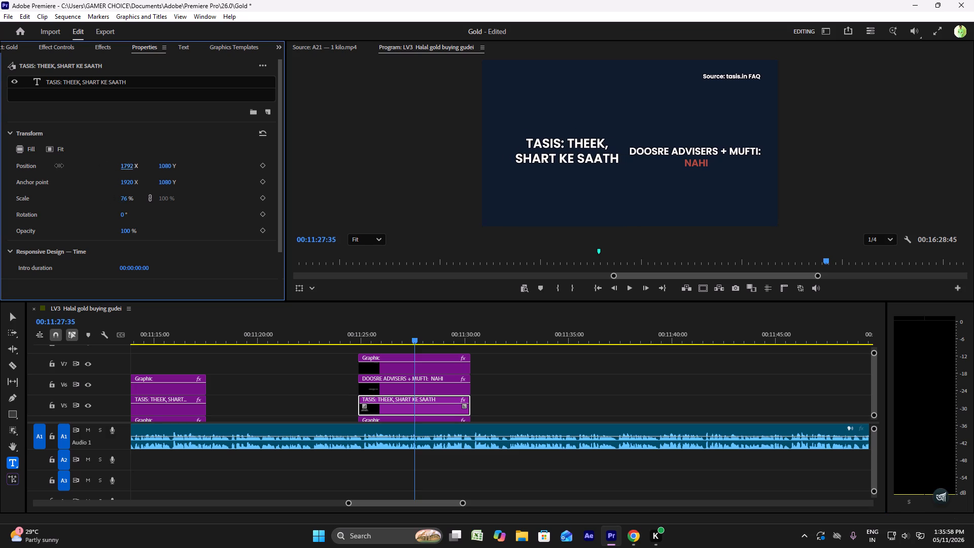
pyautogui.moveTo(59, 165); pyautogui.dragTo(5, 163)
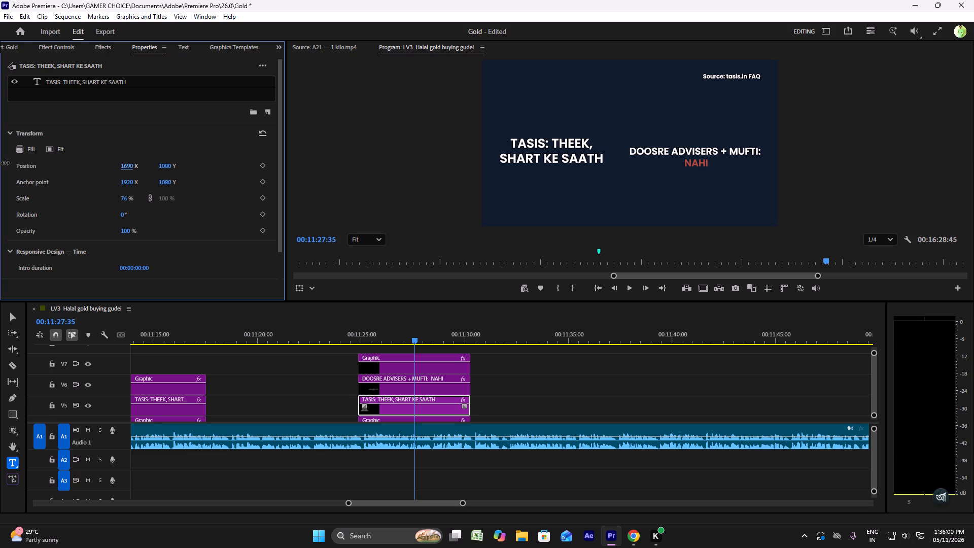
pyautogui.moveTo(5, 163); pyautogui.dragTo(4, 163)
# Raise the V6 DOOSRE ADVISERS text to position Y 1024 so it lines up with the TASIS text.
pyautogui.click(393, 387)
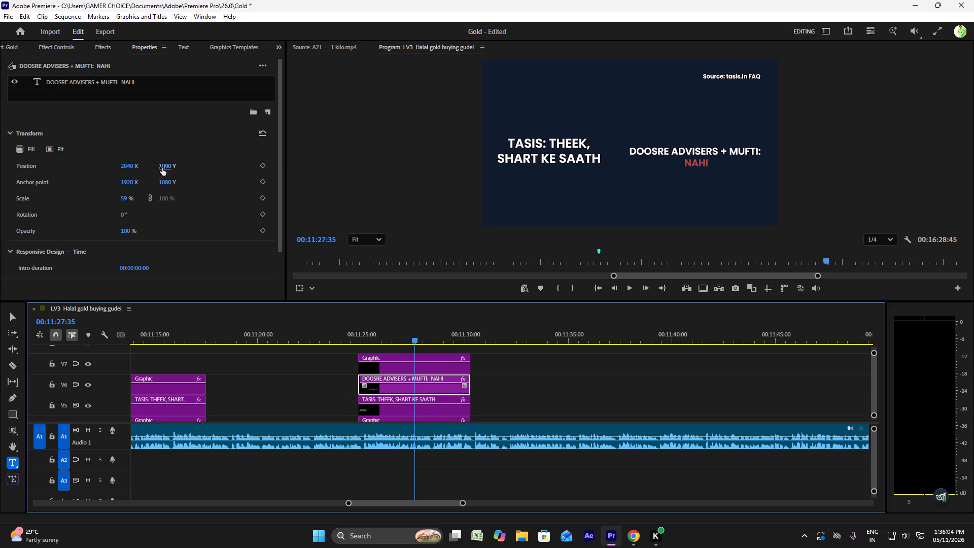
pyautogui.moveTo(162, 168); pyautogui.dragTo(153, 164)
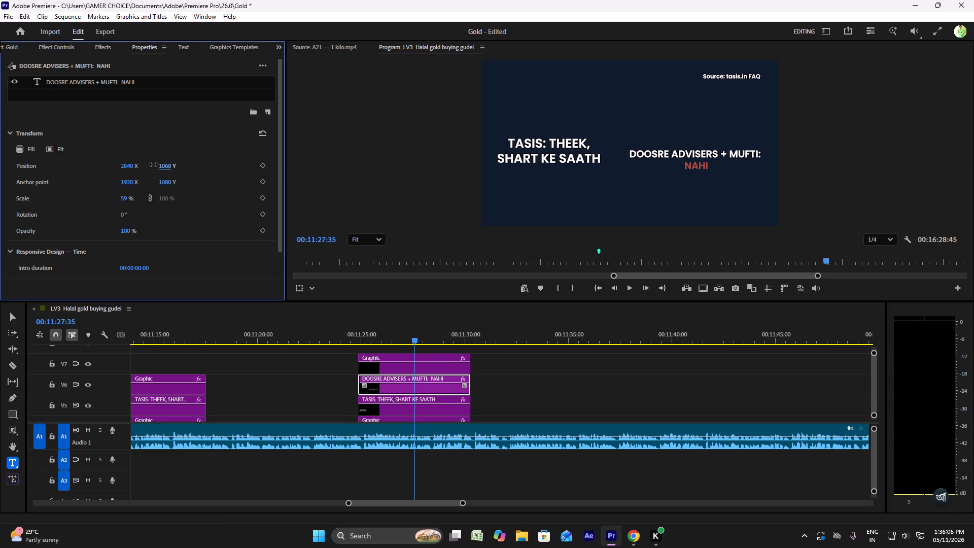
pyautogui.moveTo(153, 164); pyautogui.dragTo(132, 164)
# Preview the two texts and lengthen the DOOSRE ADVISERS clip's opening Cross Dissolve to about 2 seconds, keeping its start aligned with the TASIS clip.
pyautogui.click(345, 337)
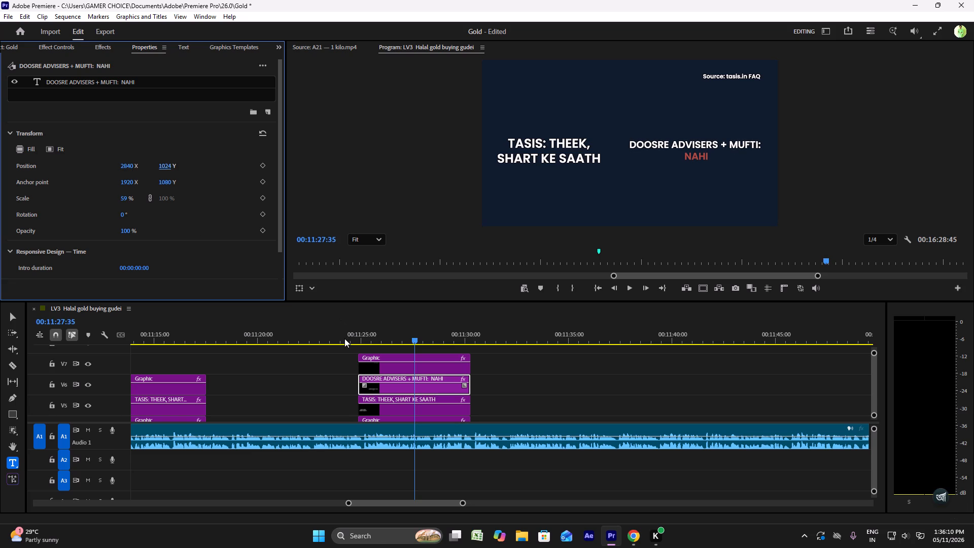
pyautogui.press('space')
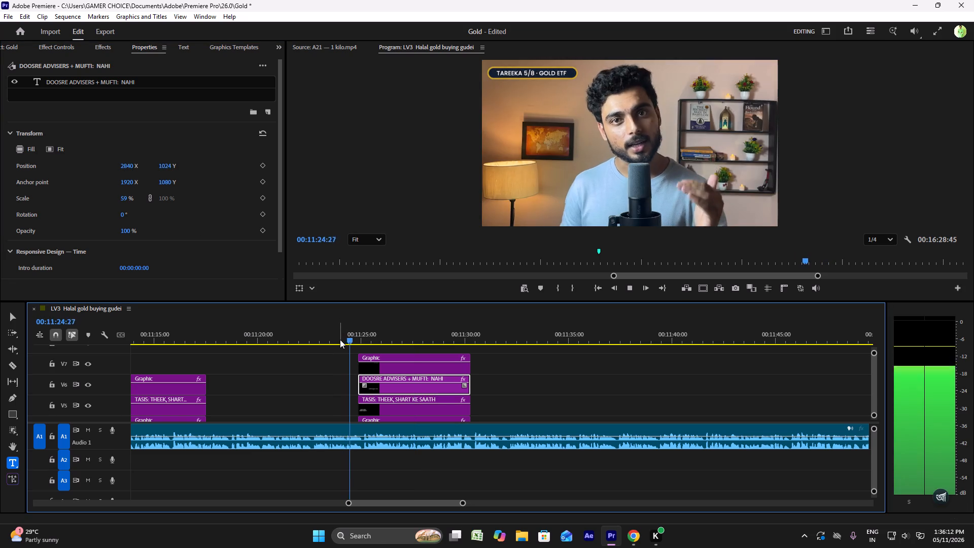
pyautogui.scroll(-6, 340, 339)
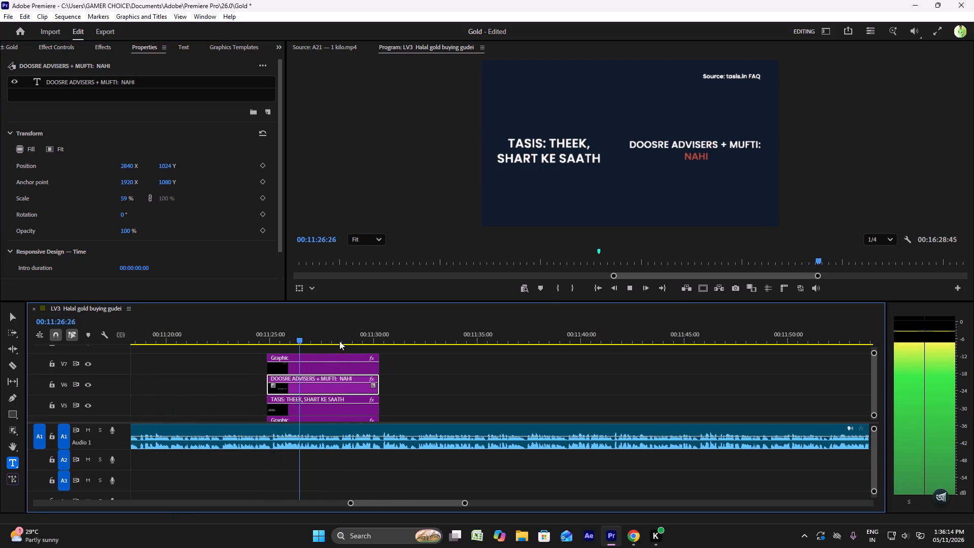
pyautogui.press('space')
pyautogui.moveTo(276, 386); pyautogui.dragTo(299, 380)
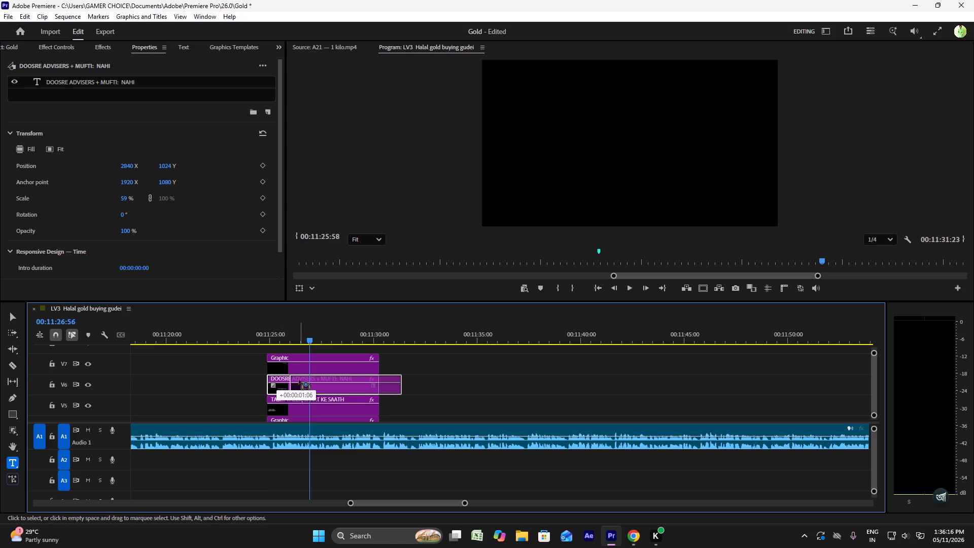
pyautogui.moveTo(299, 380); pyautogui.dragTo(299, 380)
pyautogui.moveTo(297, 384); pyautogui.dragTo(335, 385)
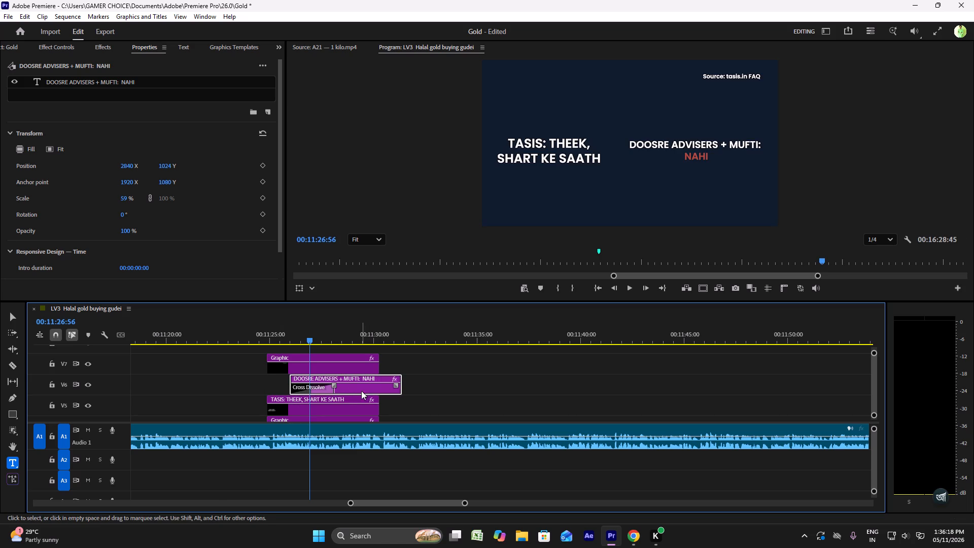
pyautogui.moveTo(361, 391); pyautogui.dragTo(342, 391)
# Play back the two-part ulama text from about 00:11:25 to review the appearance of the DOOSRE ADVISERS part.
pyautogui.press('space')
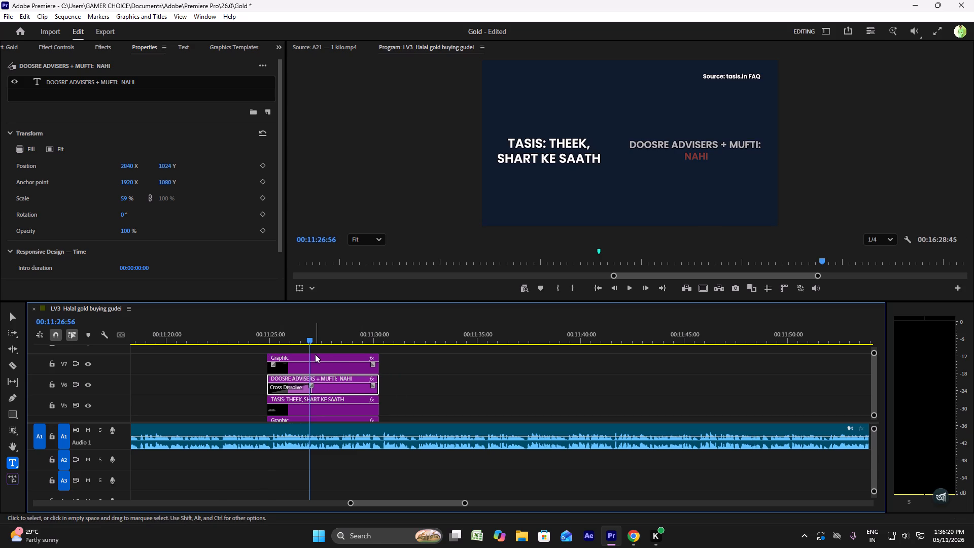
pyautogui.click(285, 345)
pyautogui.click(280, 340)
pyautogui.press('space')
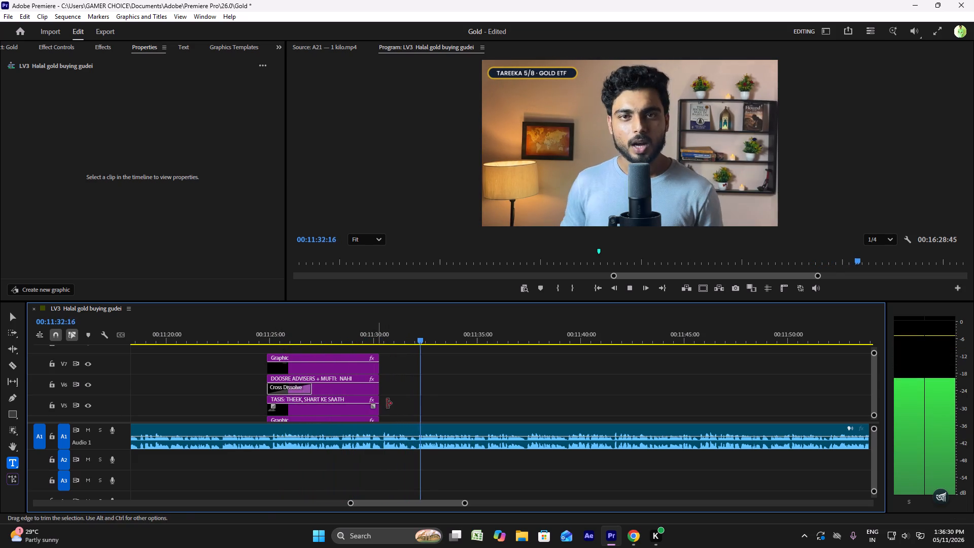
pyautogui.click(350, 339)
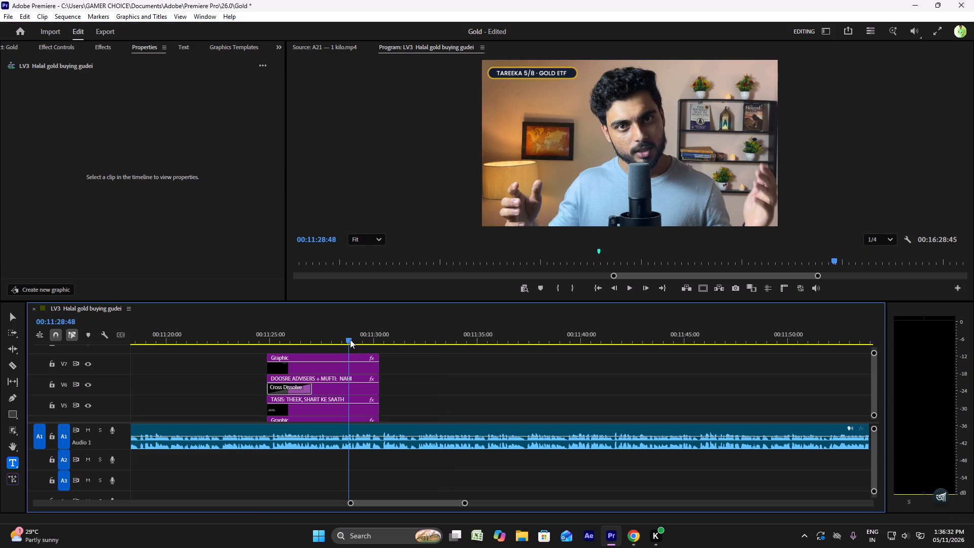
pyautogui.press('space')
# Compare the brief's "To ulama kya kehte hai?" entry in Chrome with the two-part text section by replaying it in Premiere.
pyautogui.click(630, 539)
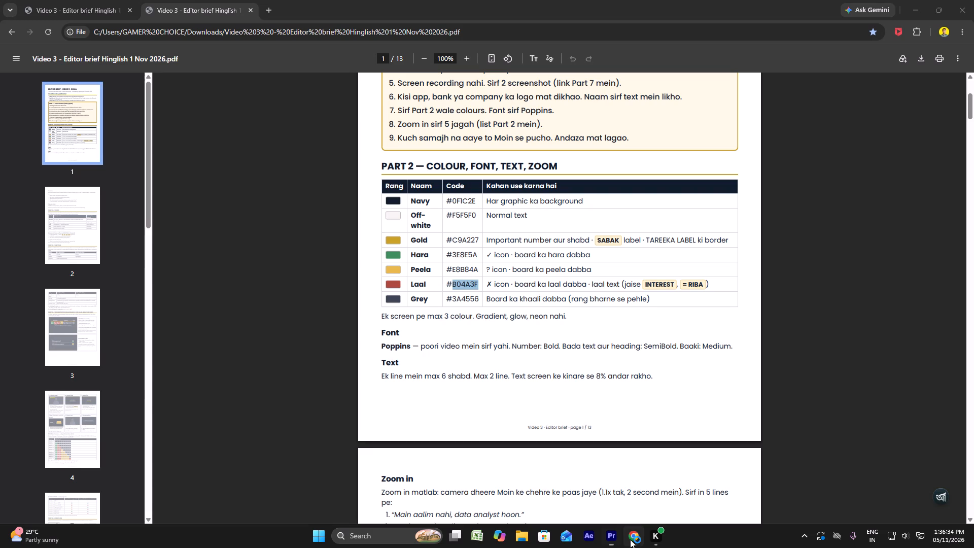
pyautogui.click(97, 15)
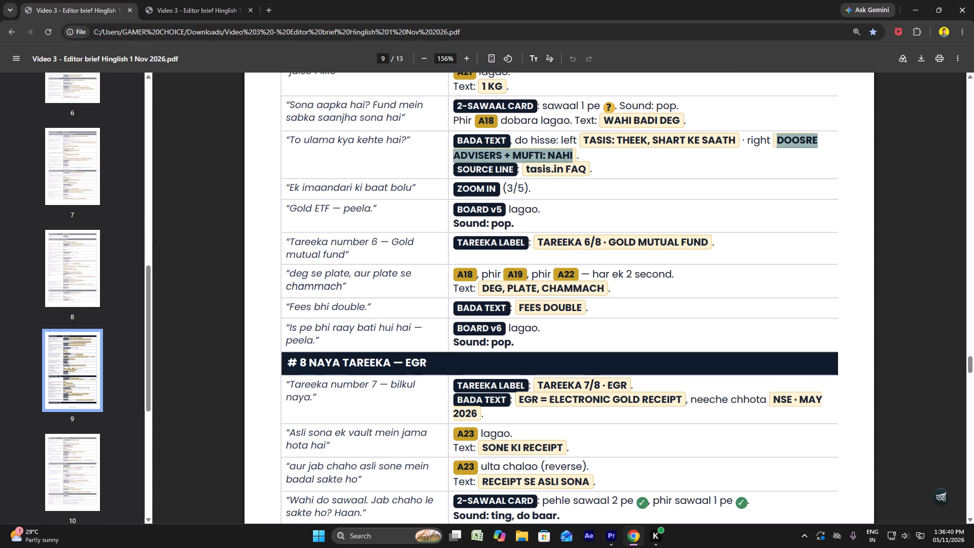
pyautogui.click(612, 543)
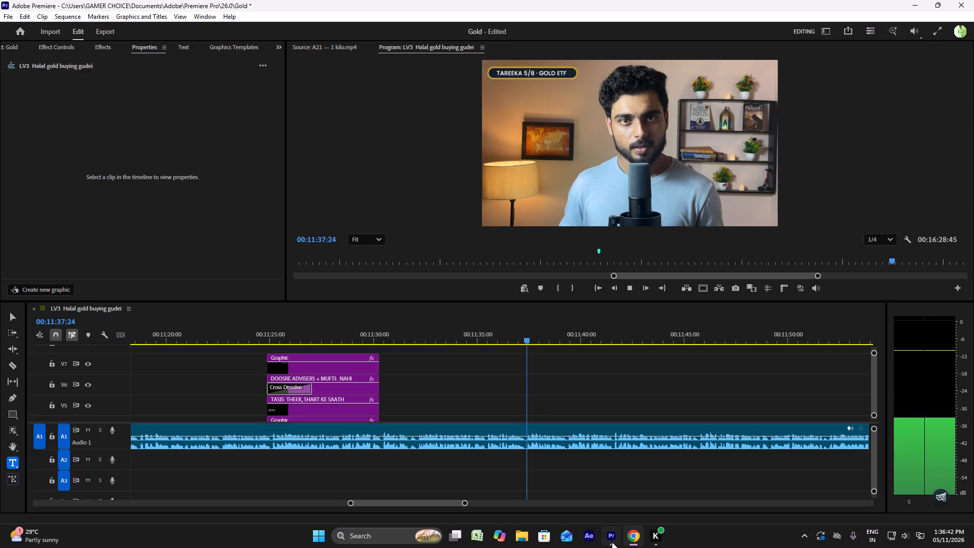
pyautogui.press('space')
pyautogui.click(346, 335)
pyautogui.press('space')
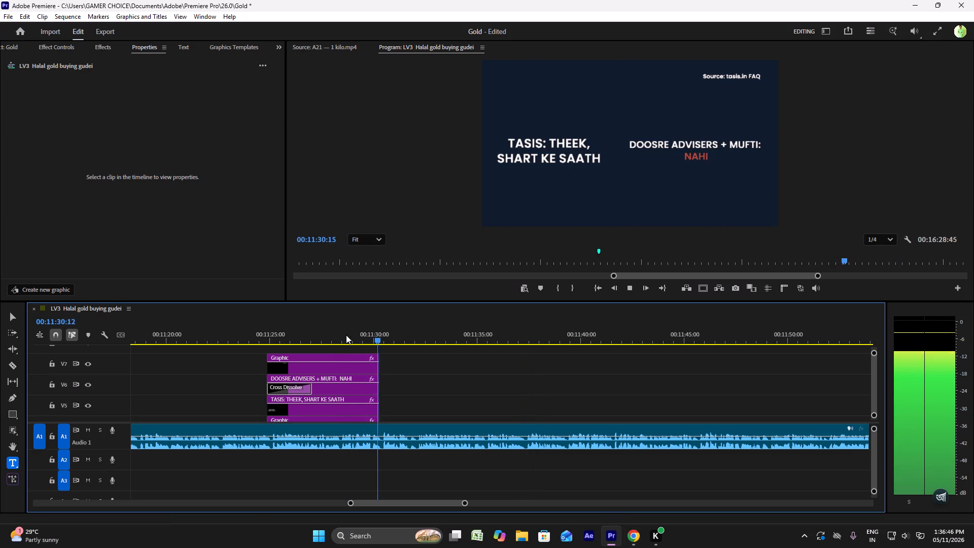
pyautogui.click(310, 336)
pyautogui.press('space')
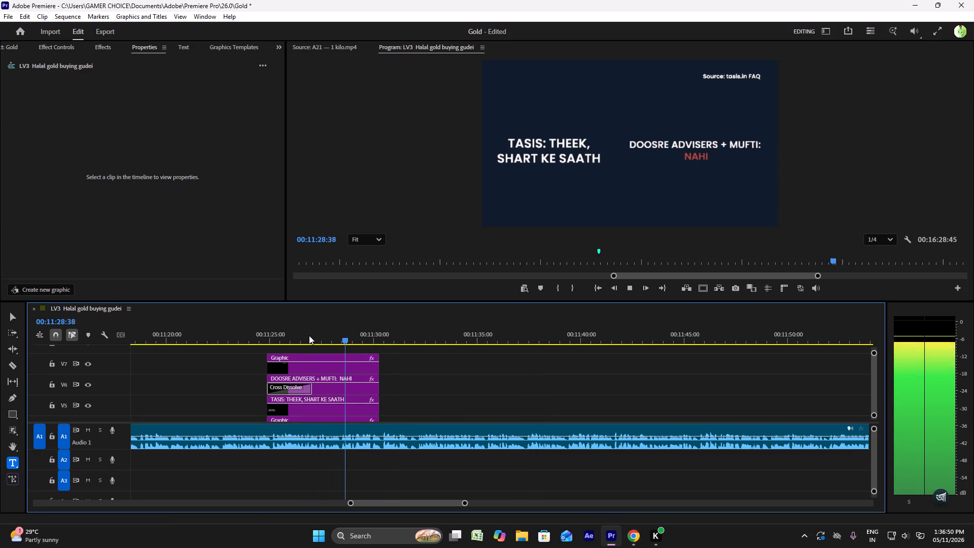
pyautogui.click(279, 332)
pyautogui.press('space')
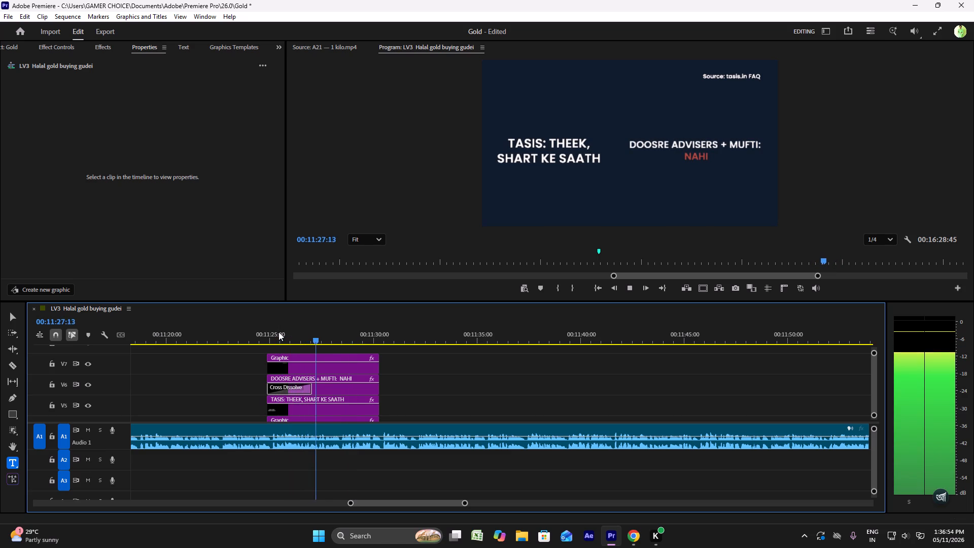
# Add Scale and Position keyframes to the talking-head clip at 00:11:32:05, just after the ulama text section.
pyautogui.click(224, 319)
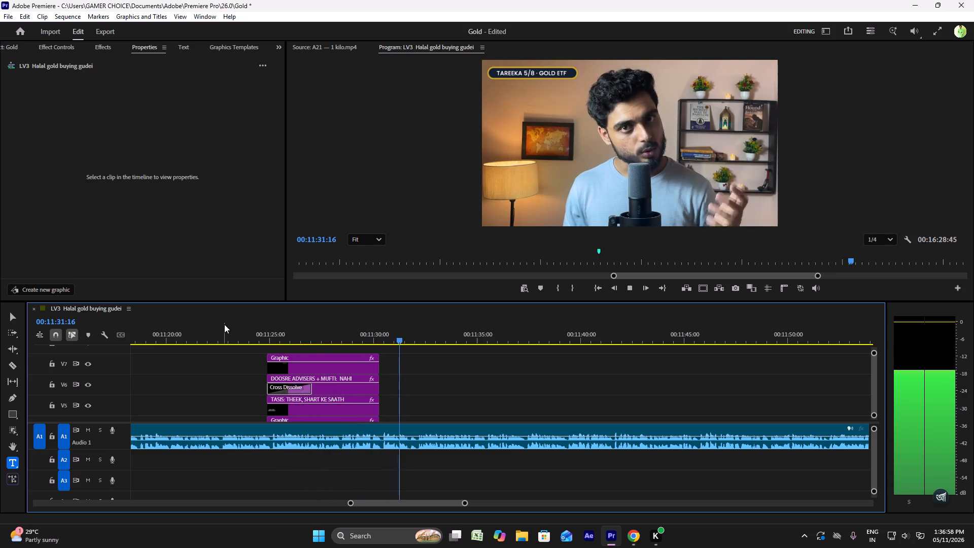
pyautogui.press('space')
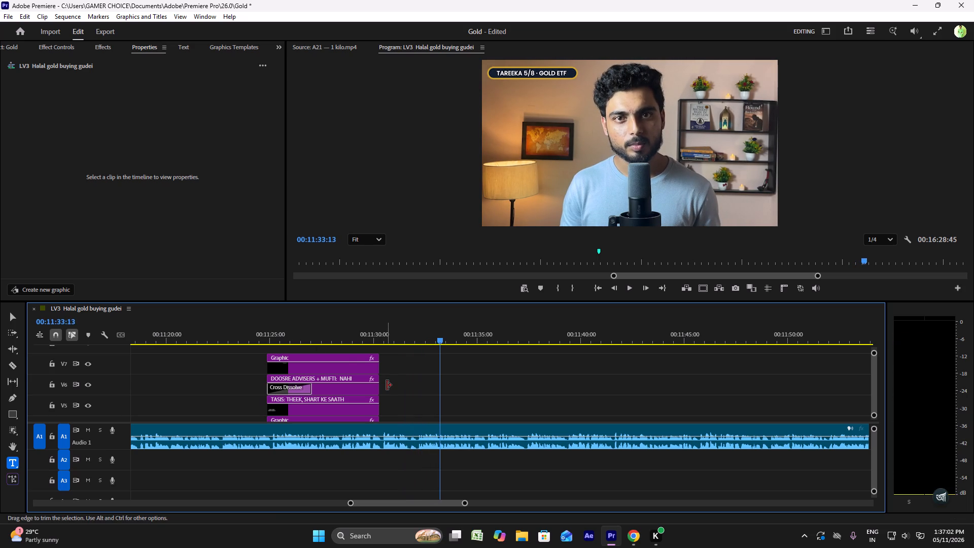
pyautogui.click(371, 336)
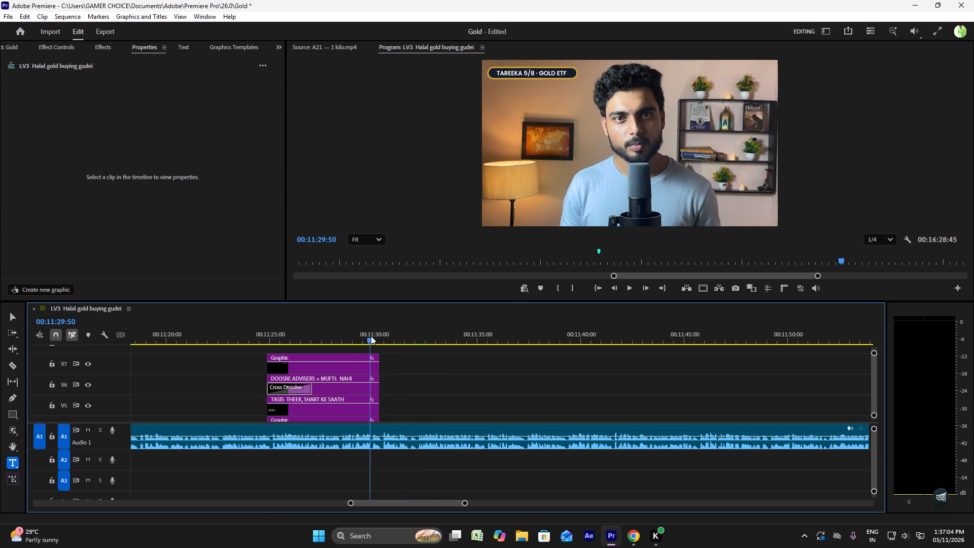
pyautogui.press('space')
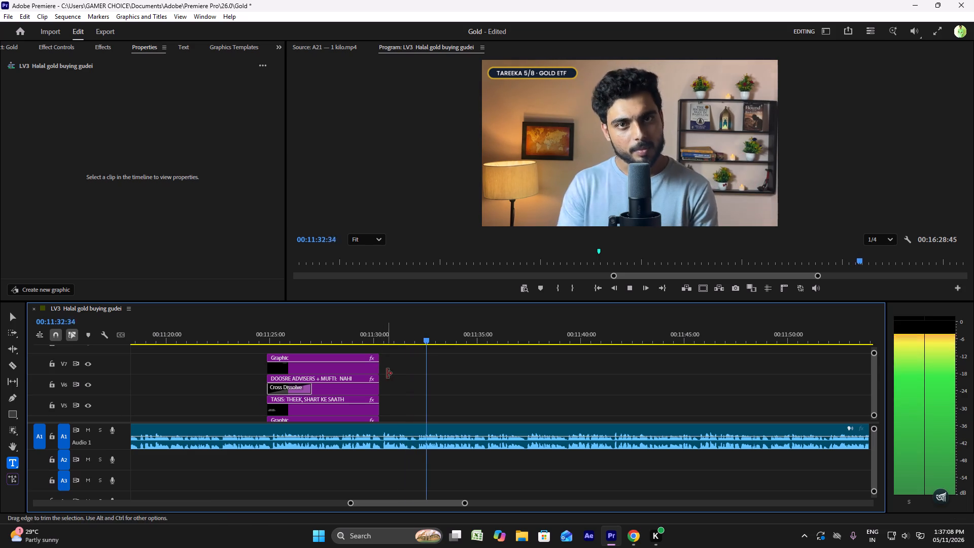
pyautogui.press('space')
pyautogui.click(416, 332)
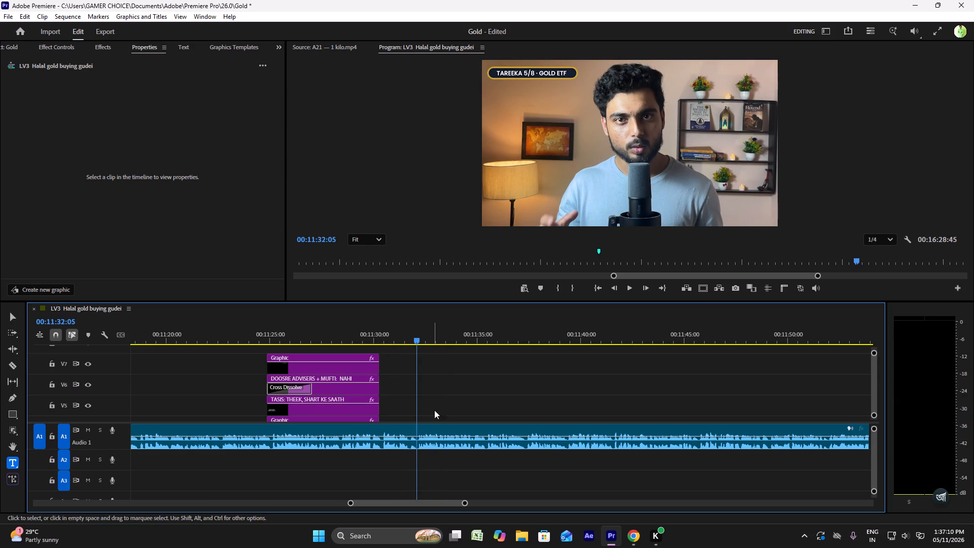
pyautogui.click(433, 435)
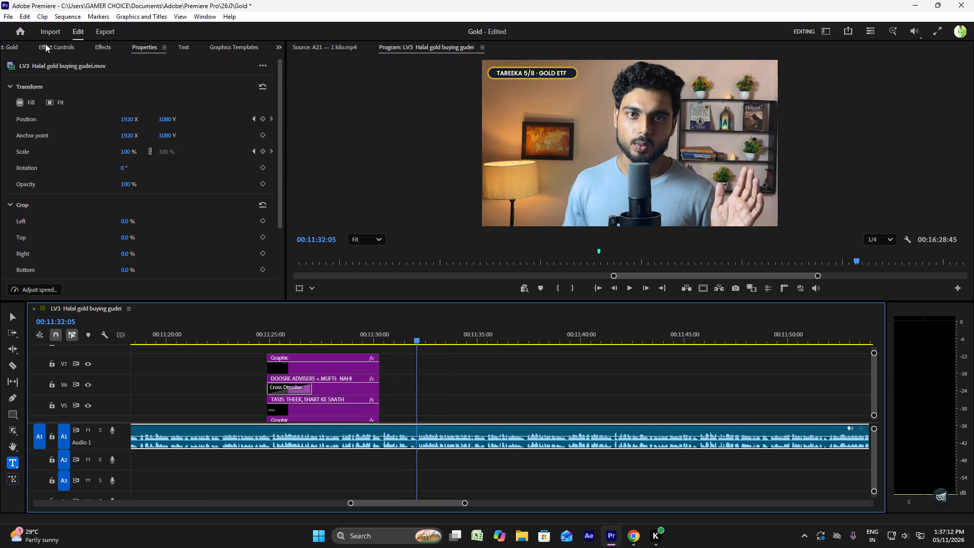
pyautogui.click(45, 44)
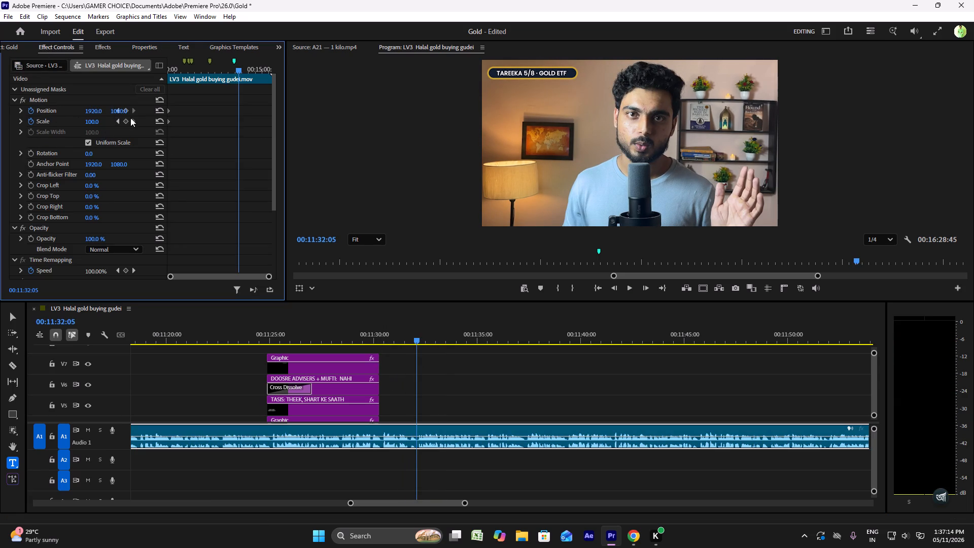
pyautogui.click(128, 122)
pyautogui.click(128, 111)
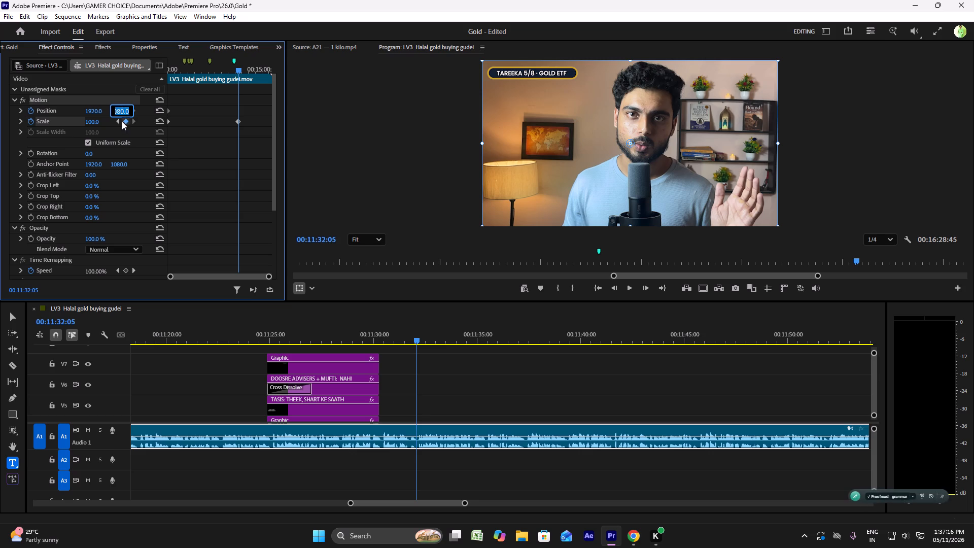
pyautogui.click(138, 109)
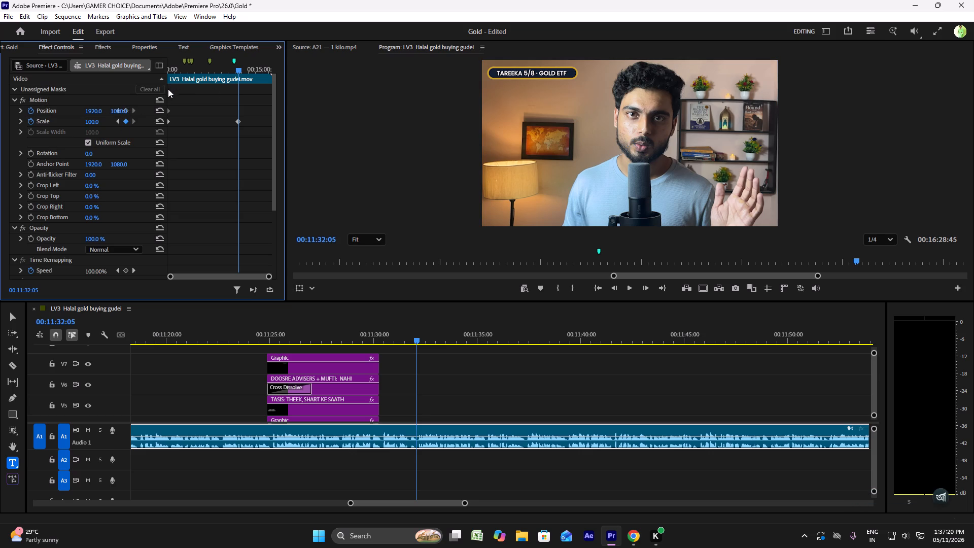
pyautogui.moveTo(166, 91); pyautogui.dragTo(210, 95)
pyautogui.click(154, 110)
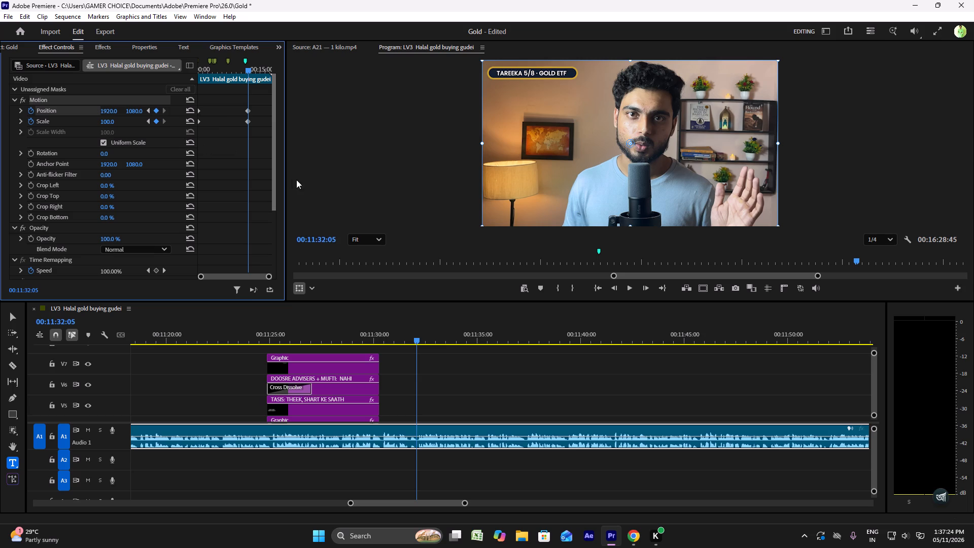
# Check the brief in Chrome for the "Ek imaandari ki baat bolu" zoom-in instruction, and return to Premiere.
pyautogui.press('space')
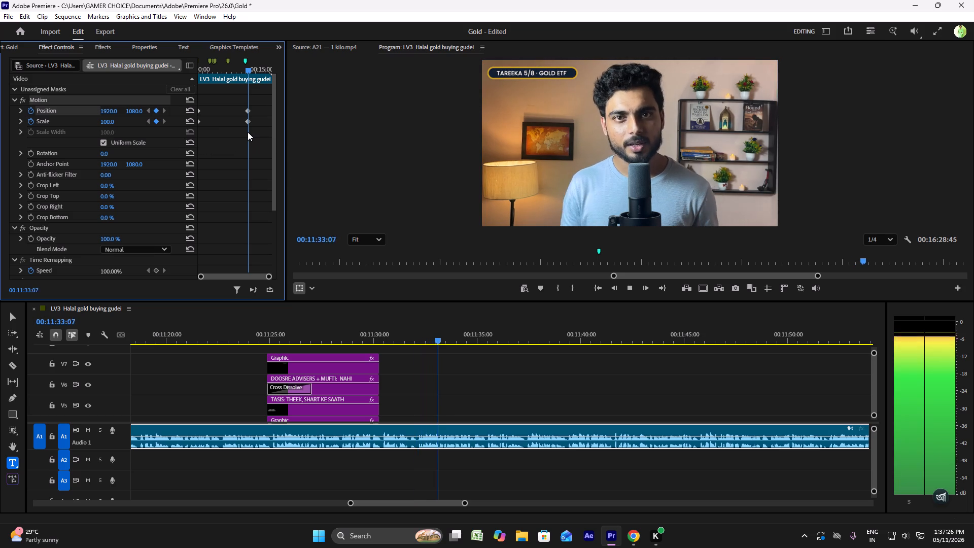
pyautogui.press('space')
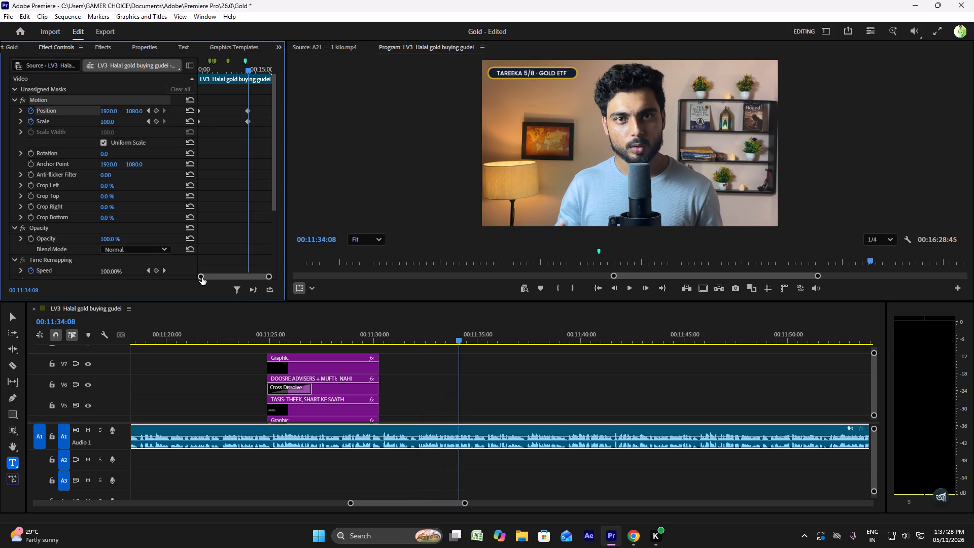
pyautogui.moveTo(203, 278); pyautogui.dragTo(237, 280)
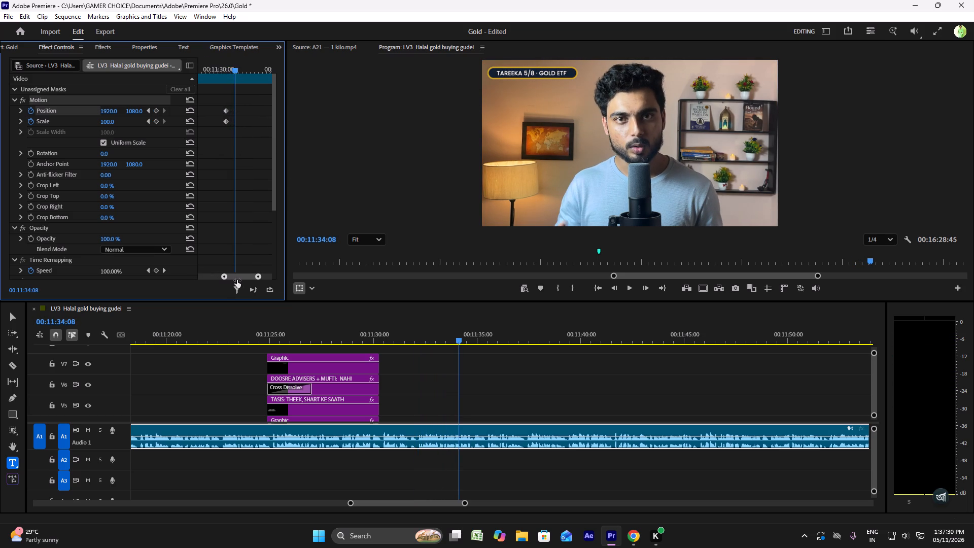
pyautogui.moveTo(237, 280); pyautogui.dragTo(241, 279)
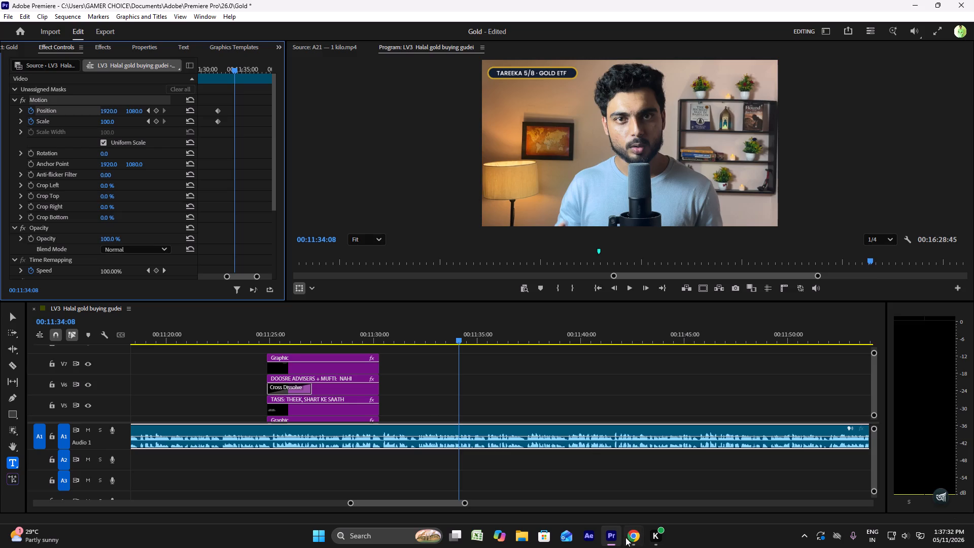
pyautogui.click(630, 539)
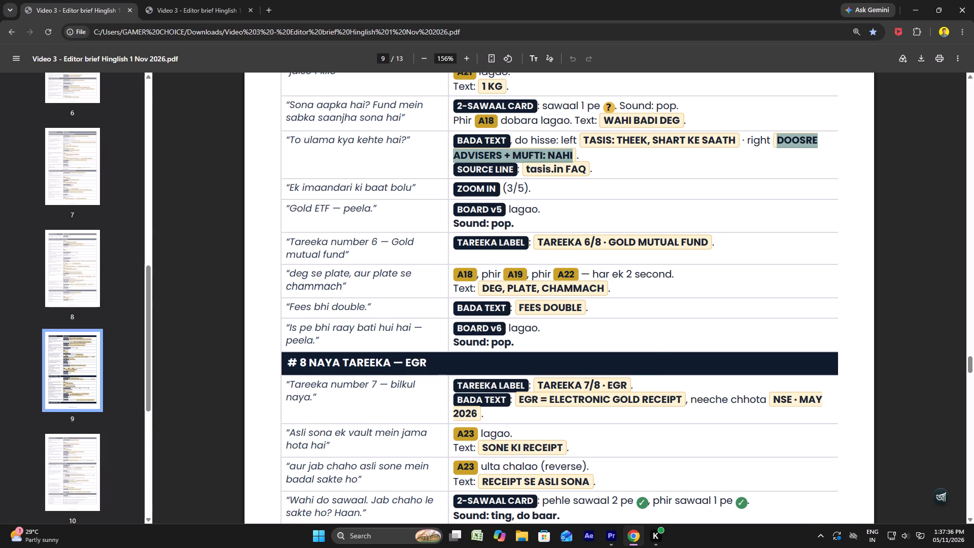
pyautogui.moveTo(409, 194); pyautogui.dragTo(301, 186)
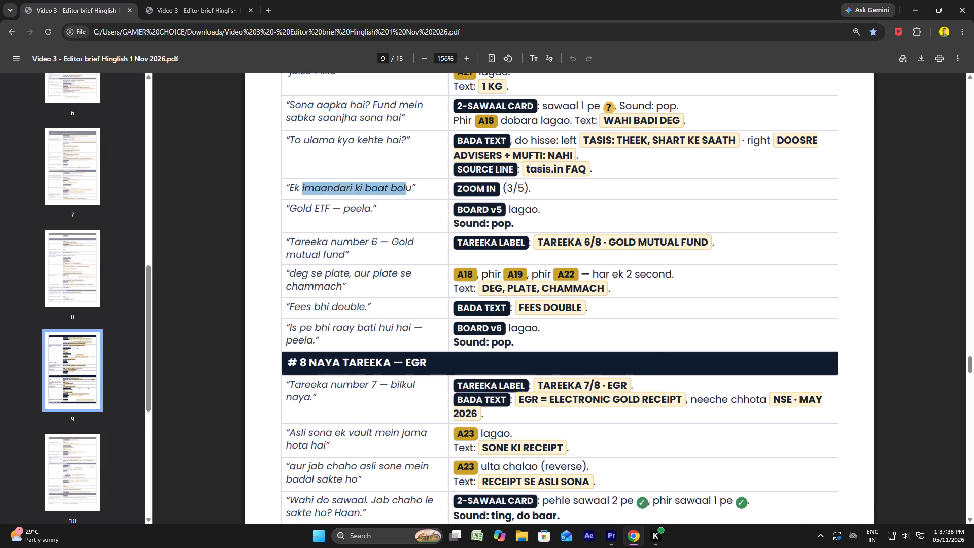
pyautogui.click(611, 533)
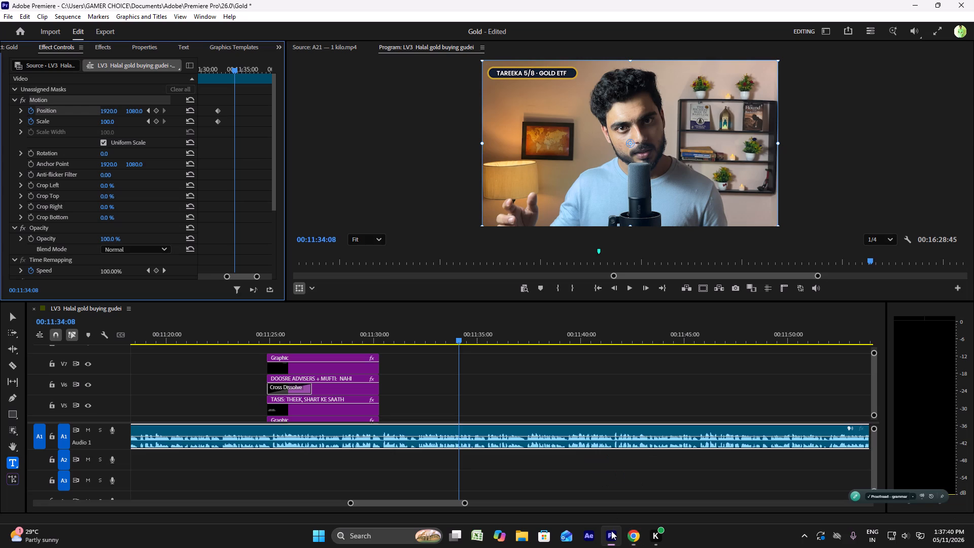
# Play back the talking-head section from about 00:11:29 to 00:11:35:27 to locate the "Ek imaandari ki baat bolu" line.
pyautogui.click(348, 331)
pyautogui.press('space')
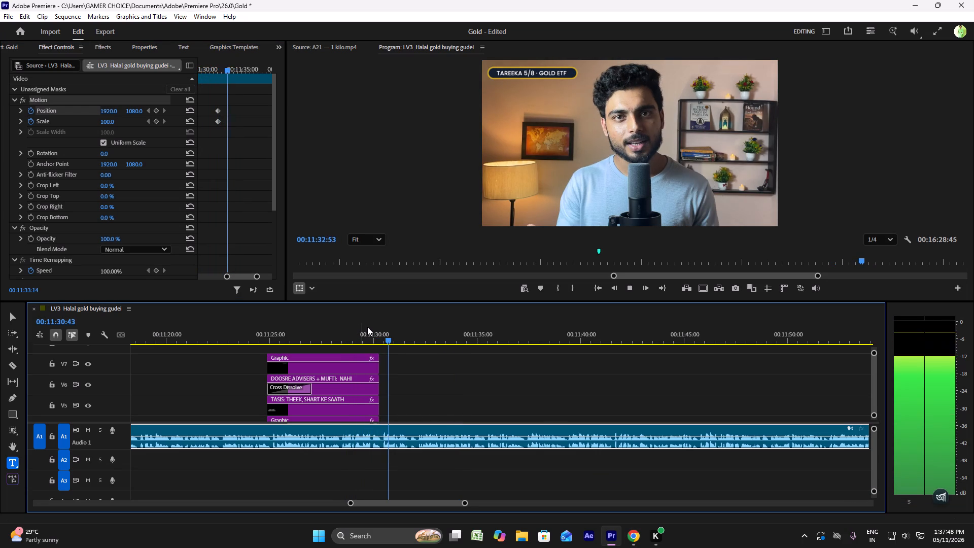
pyautogui.press('space')
pyautogui.keyDown('alt'); pyautogui.scroll(5, 379, 352); pyautogui.keyUp('alt')
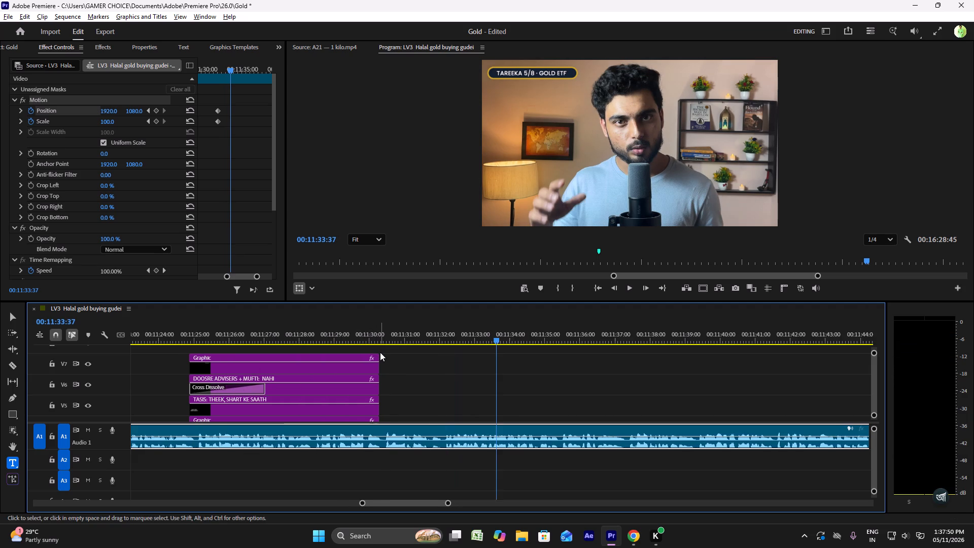
pyautogui.keyDown('alt'); pyautogui.scroll(3, 380, 352); pyautogui.keyUp('alt')
pyautogui.click(444, 338)
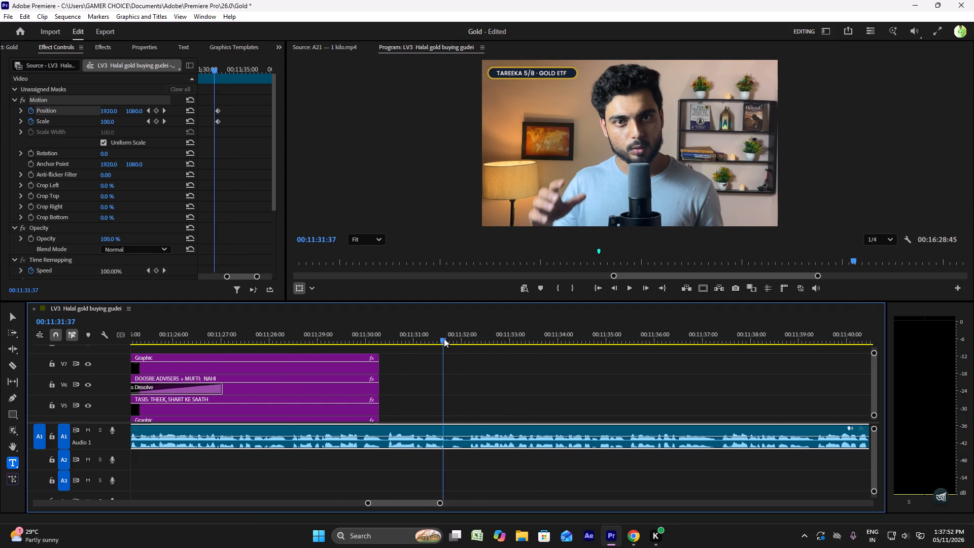
pyautogui.press('space')
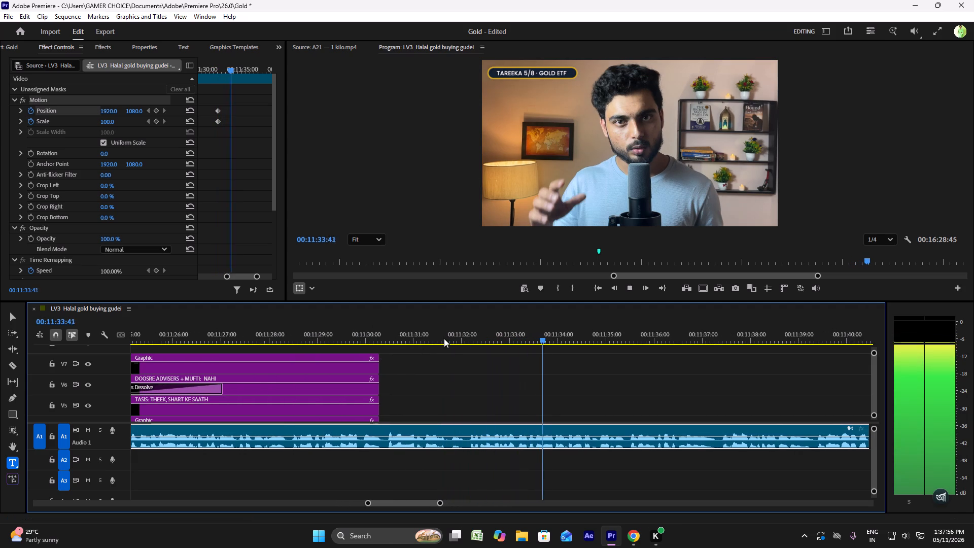
pyautogui.press('space')
pyautogui.press('space')
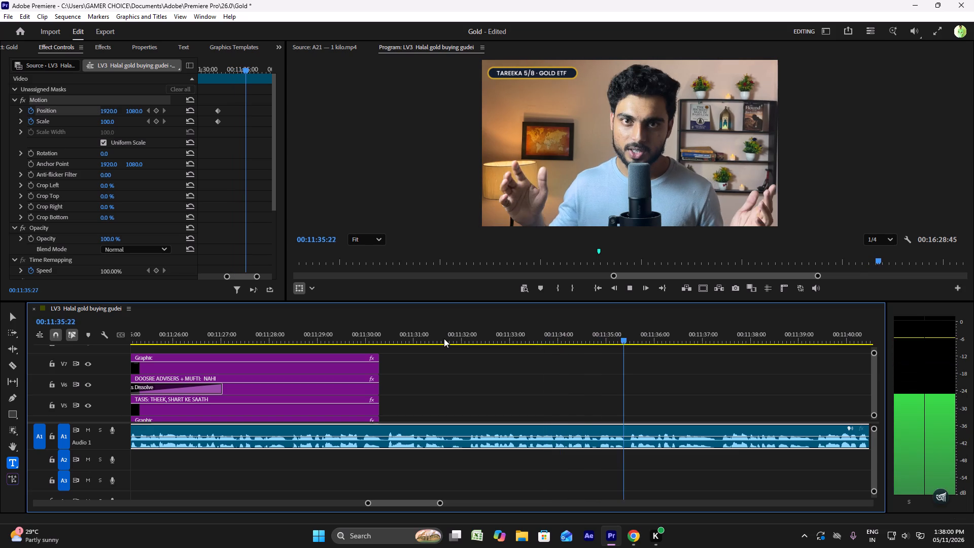
pyautogui.press('space')
pyautogui.moveTo(635, 338); pyautogui.dragTo(627, 338)
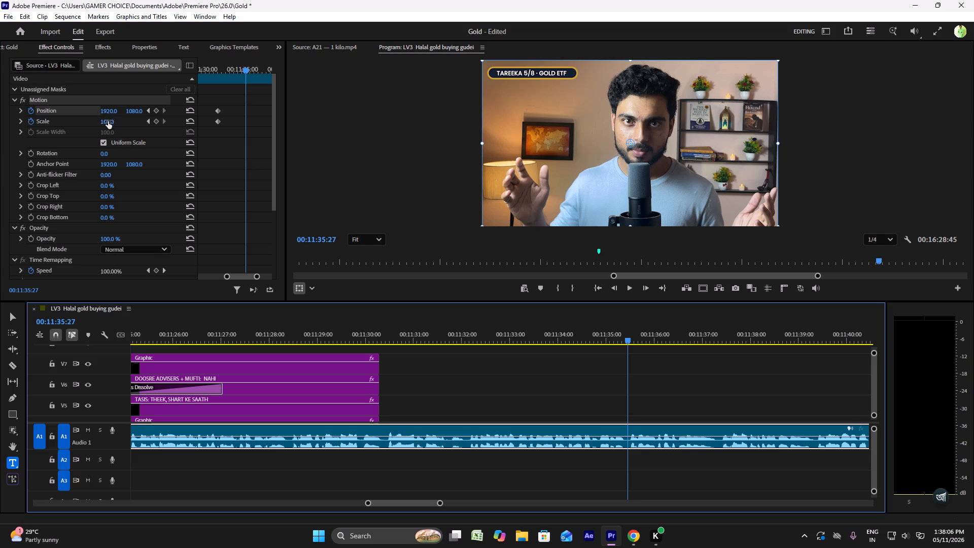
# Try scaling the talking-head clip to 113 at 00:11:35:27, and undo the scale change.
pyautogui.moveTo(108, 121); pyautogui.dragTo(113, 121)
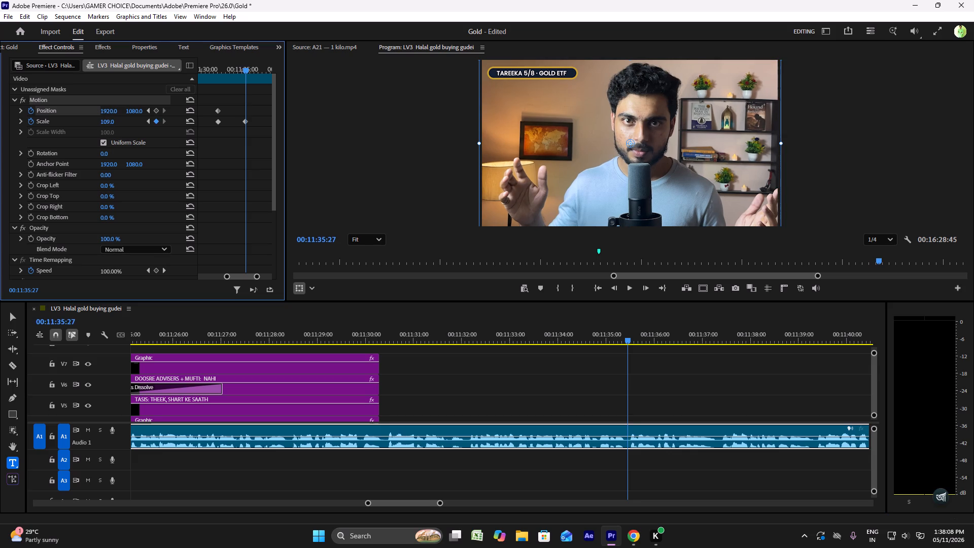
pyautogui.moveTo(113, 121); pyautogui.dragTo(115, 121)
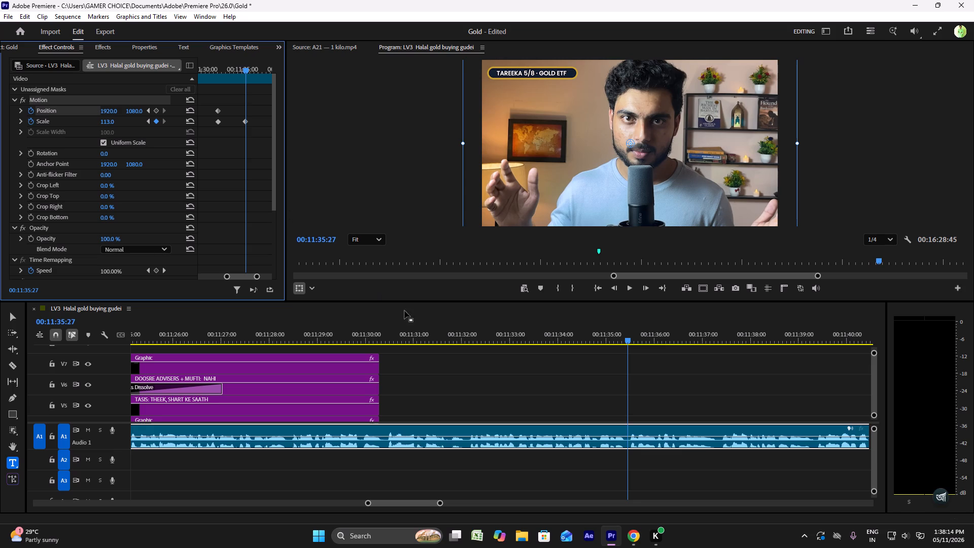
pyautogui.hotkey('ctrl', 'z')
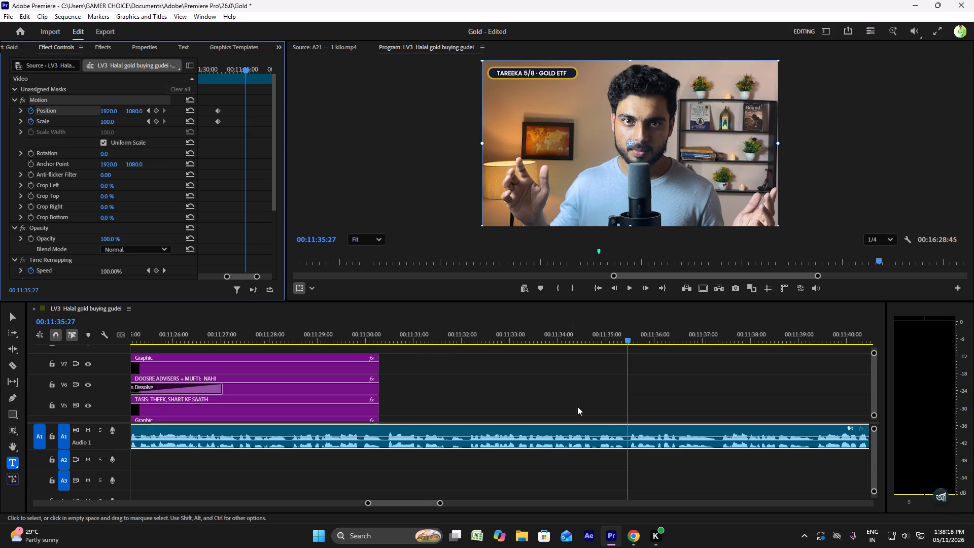
# Split the talking-head clip at 00:11:35:27.
pyautogui.press('c')
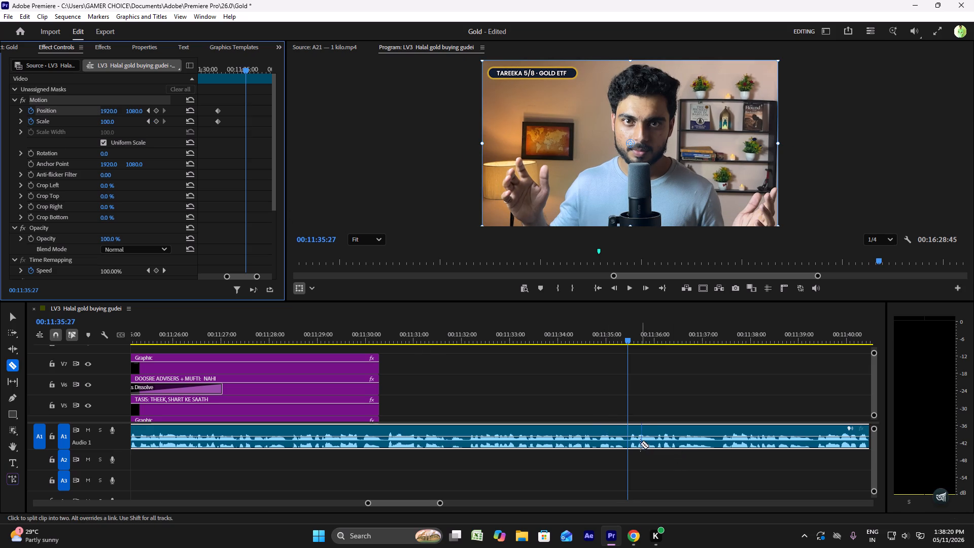
pyautogui.click(631, 439)
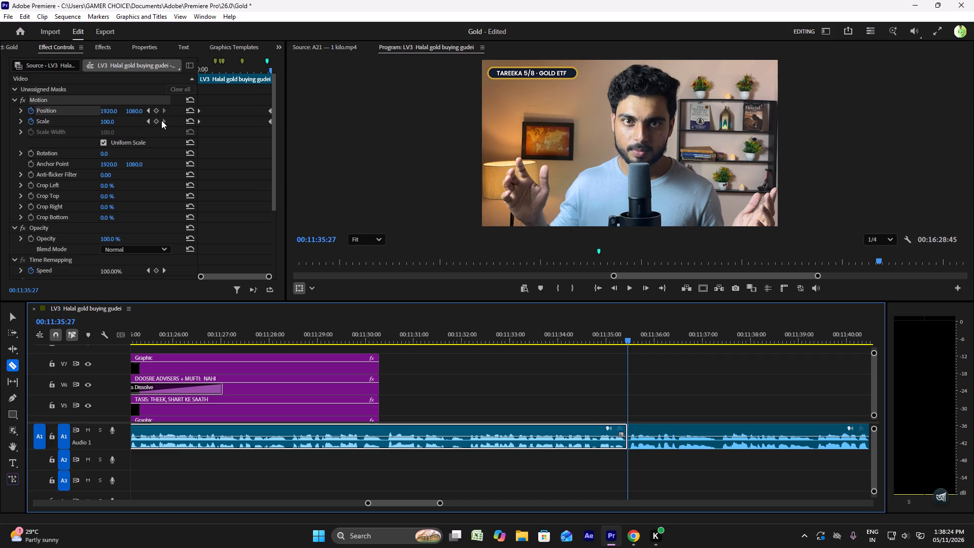
# Set the Scale keyframe at 00:11:32:05 on the talking-head clip before the cut to 114.
pyautogui.click(148, 119)
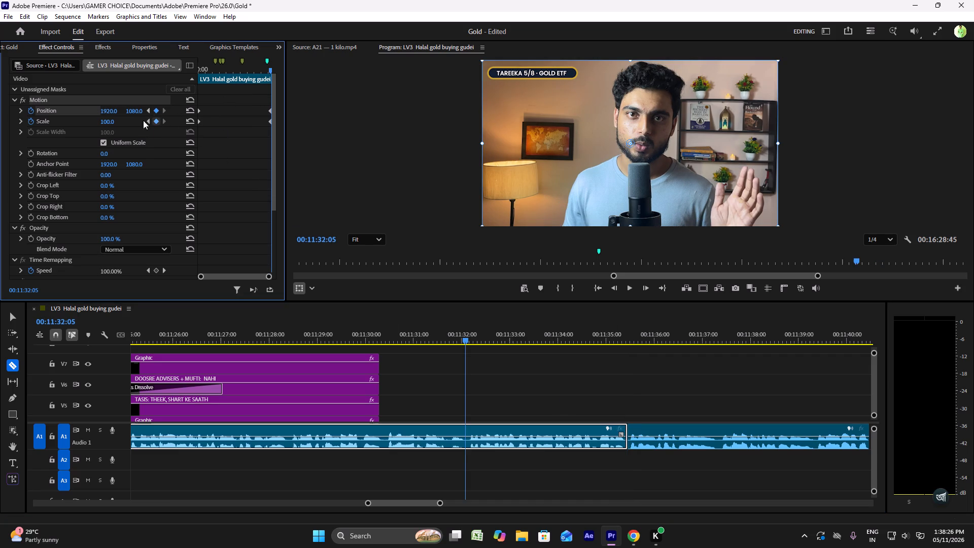
pyautogui.moveTo(109, 122); pyautogui.dragTo(113, 121)
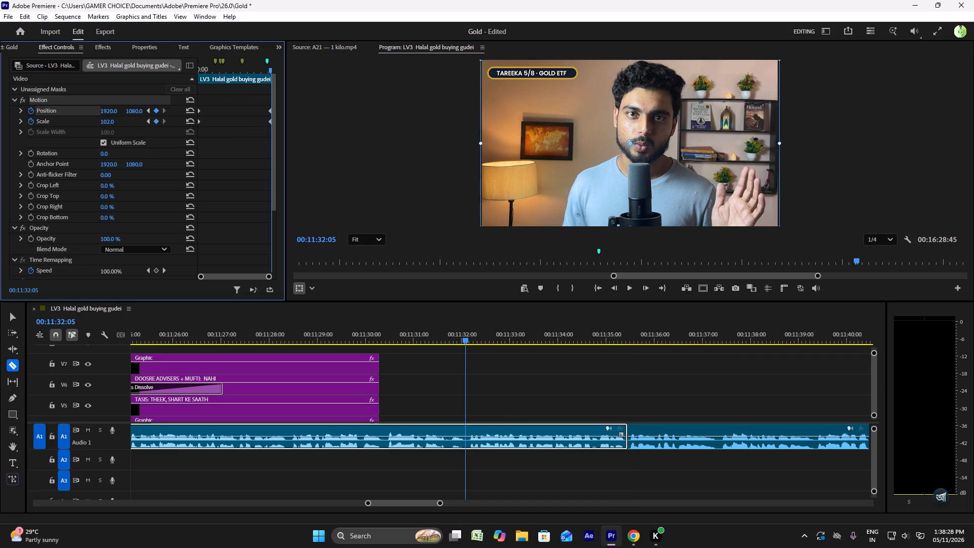
pyautogui.moveTo(113, 121); pyautogui.dragTo(116, 121)
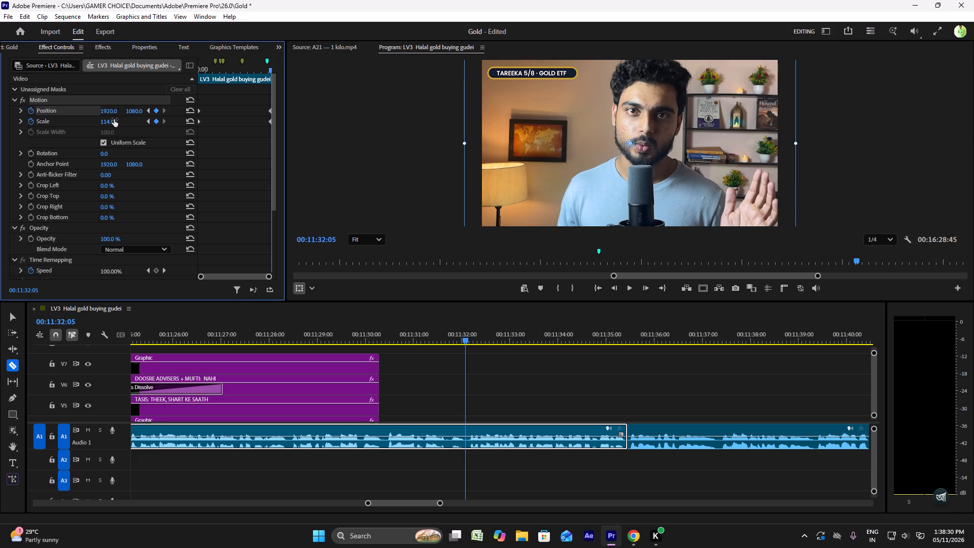
# Play back the talking-head clip from 00:11:32:05 to about 00:11:33:33 to check the scale change.
pyautogui.click(311, 325)
pyautogui.press('space')
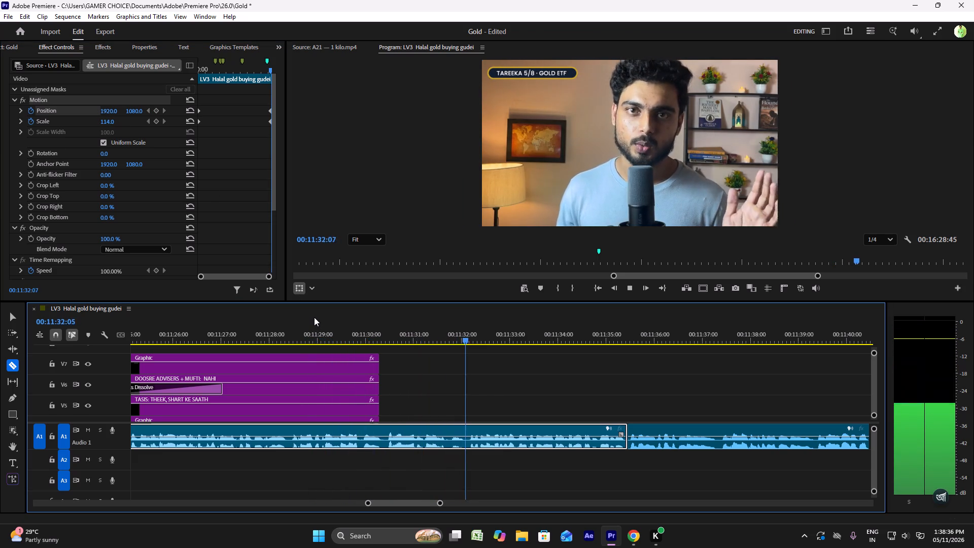
pyautogui.press('space')
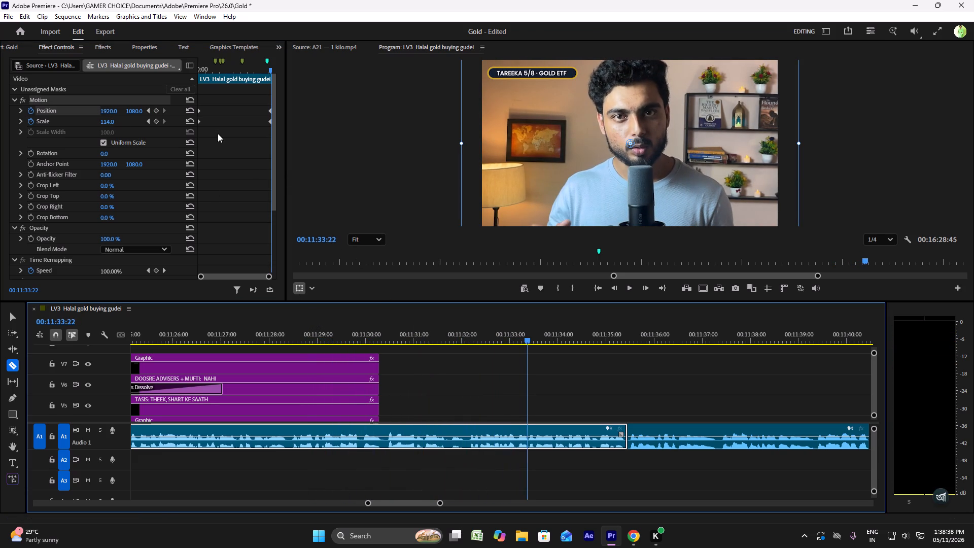
pyautogui.press('space')
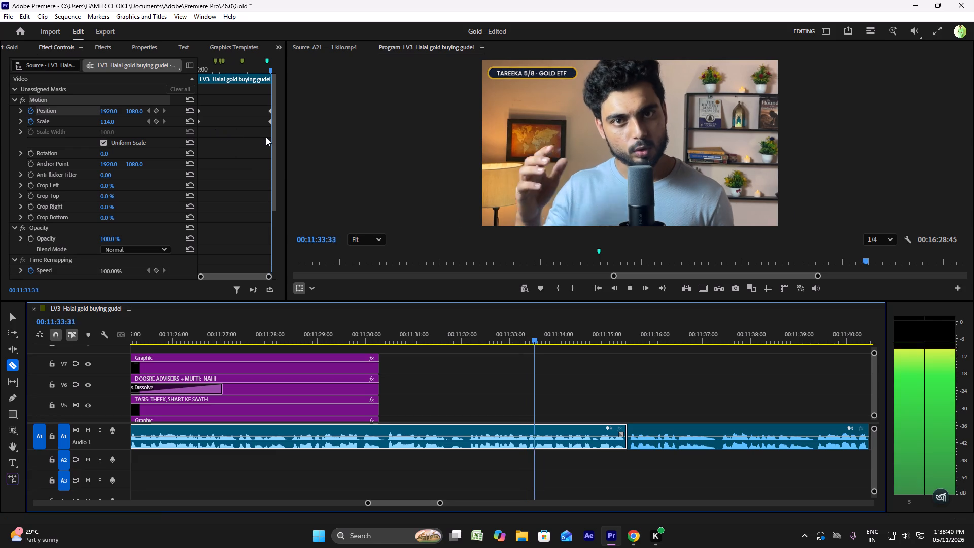
pyautogui.press('space')
# Look through the sequence from about 00:05:11 to 00:07:49 to find the way back to the talking-head zoom section.
pyautogui.moveTo(268, 278); pyautogui.dragTo(284, 280)
pyautogui.click(228, 69)
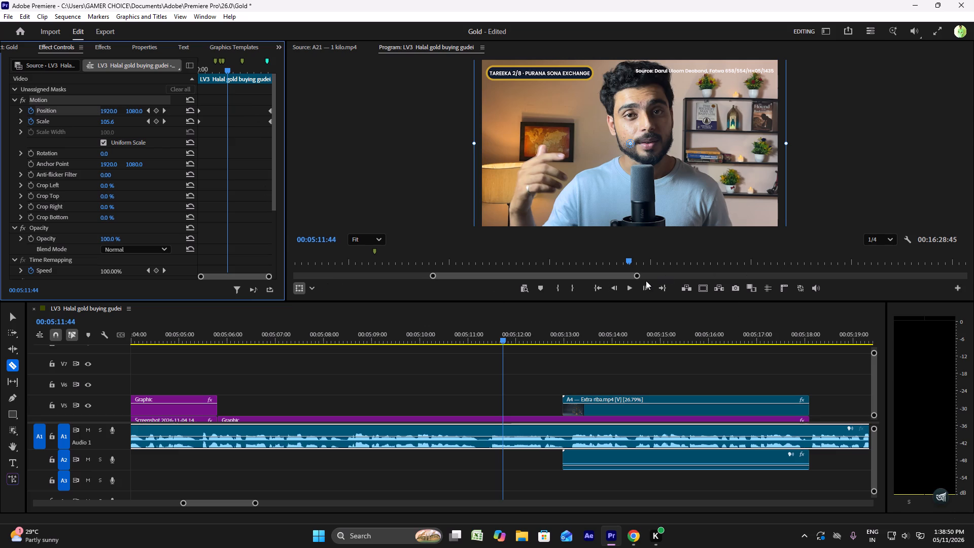
pyautogui.moveTo(639, 275); pyautogui.dragTo(968, 280)
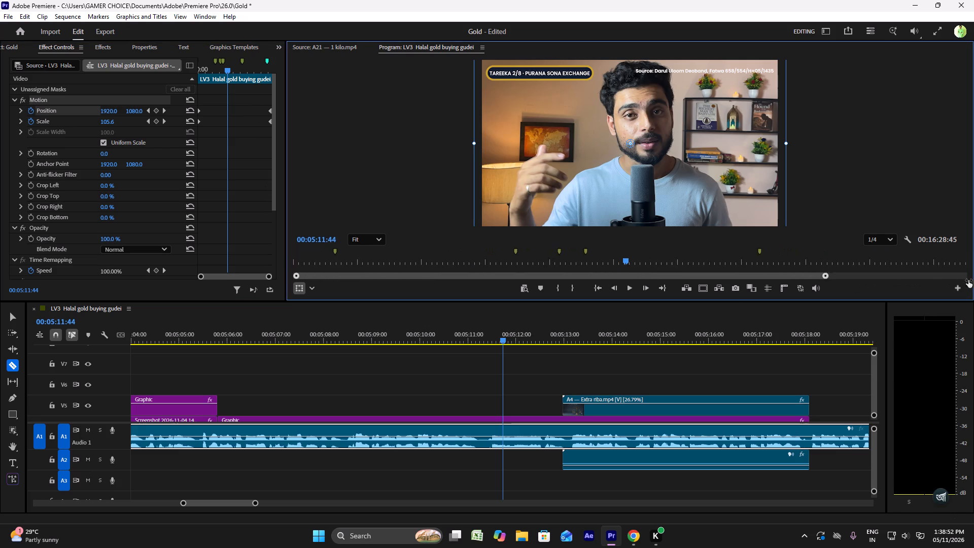
pyautogui.moveTo(968, 280); pyautogui.dragTo(973, 280)
pyautogui.click(741, 257)
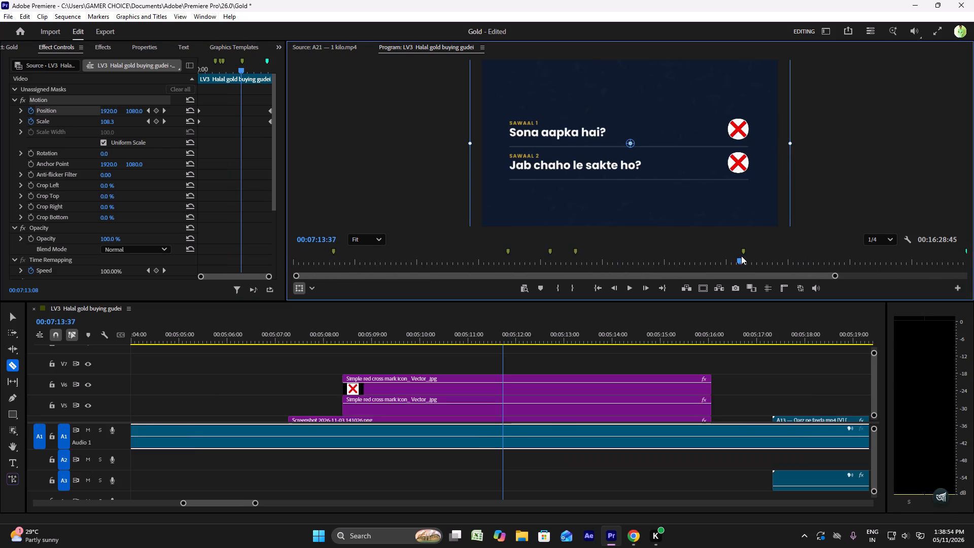
pyautogui.click(744, 256)
pyautogui.moveTo(744, 250); pyautogui.dragTo(757, 251)
pyautogui.moveTo(742, 261); pyautogui.dragTo(761, 261)
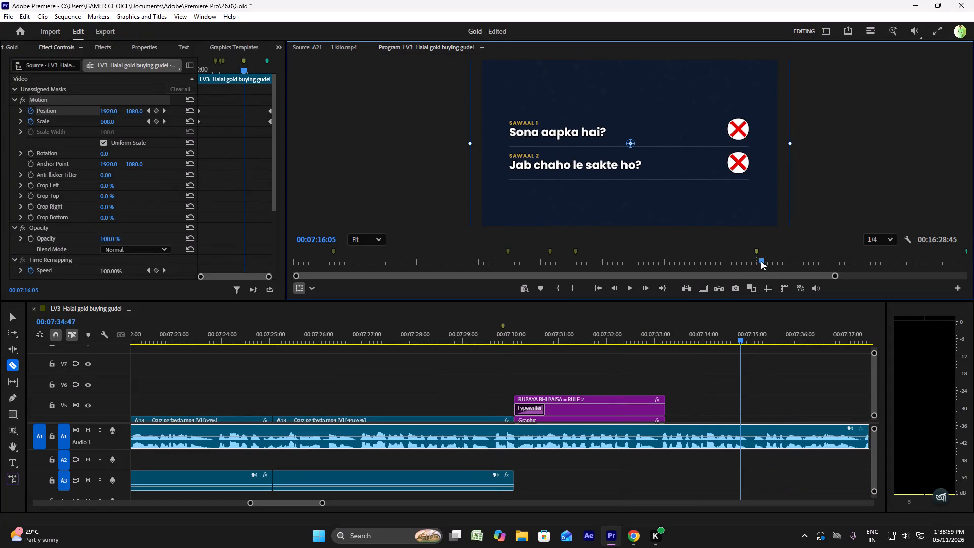
pyautogui.moveTo(761, 261); pyautogui.dragTo(761, 261)
pyautogui.scroll(-6, 696, 327)
pyautogui.click(498, 336)
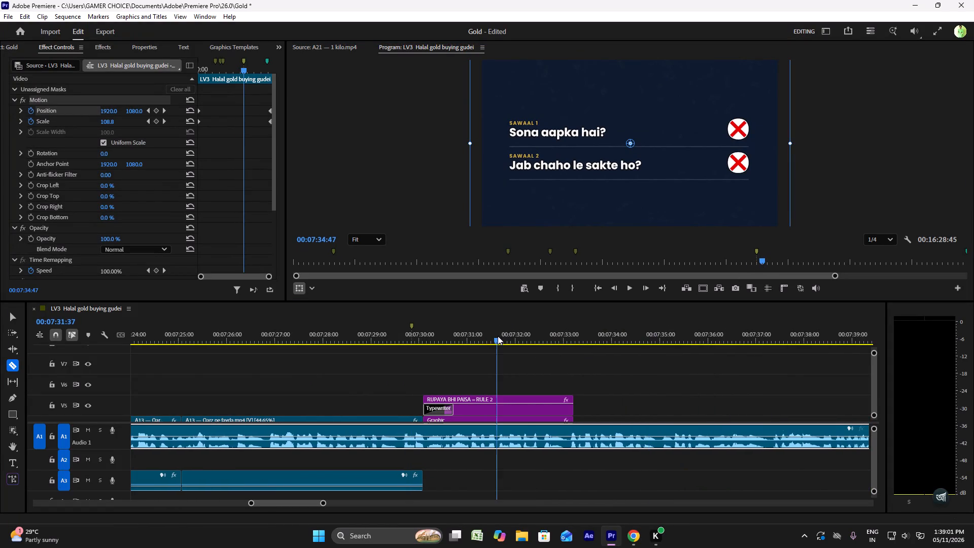
pyautogui.scroll(-6, 517, 353)
pyautogui.press('space')
pyautogui.scroll(-5, 729, 344)
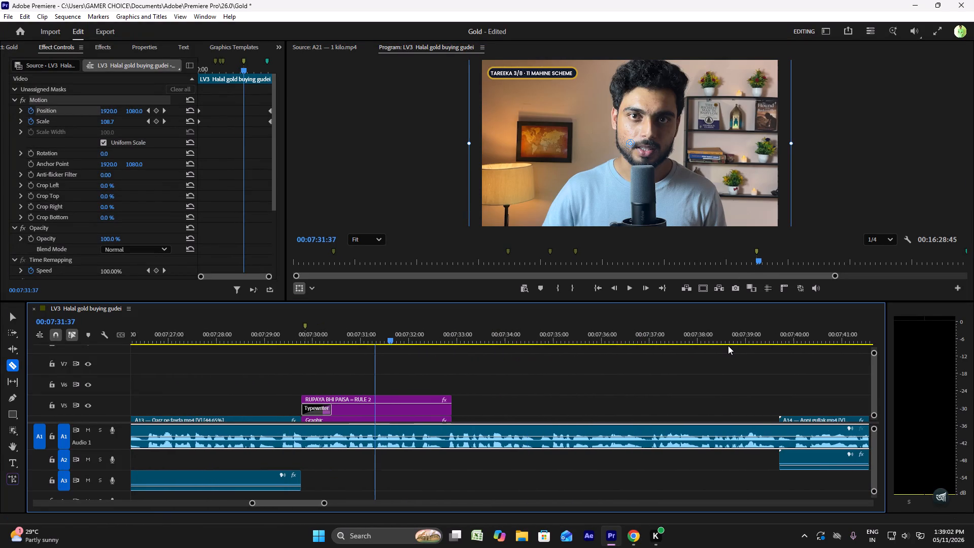
pyautogui.scroll(-14, 728, 346)
pyautogui.press('space')
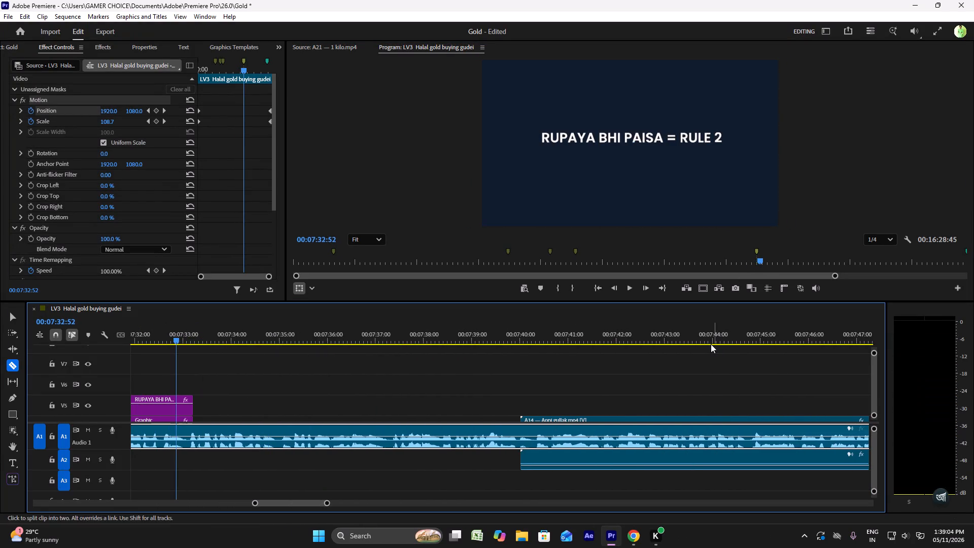
pyautogui.click(704, 335)
pyautogui.scroll(-13, 704, 336)
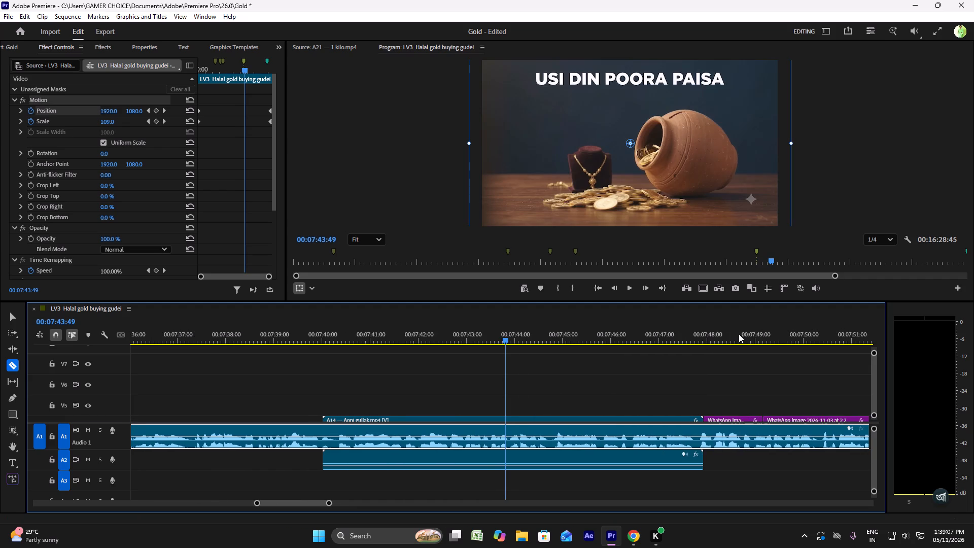
pyautogui.click(783, 332)
pyautogui.keyDown('alt'); pyautogui.scroll(-20, 772, 342); pyautogui.keyUp('alt')
pyautogui.keyDown('alt'); pyautogui.scroll(-4, 760, 352); pyautogui.keyUp('alt')
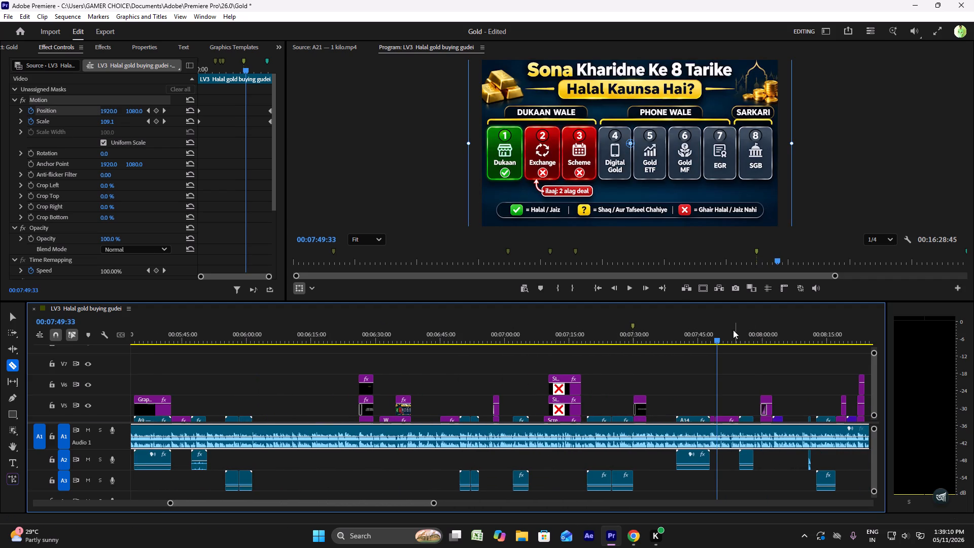
# Return to about 00:11:29 and play back to 00:11:32:10 to locate where the line's zoom should start.
pyautogui.moveTo(777, 263); pyautogui.dragTo(830, 262)
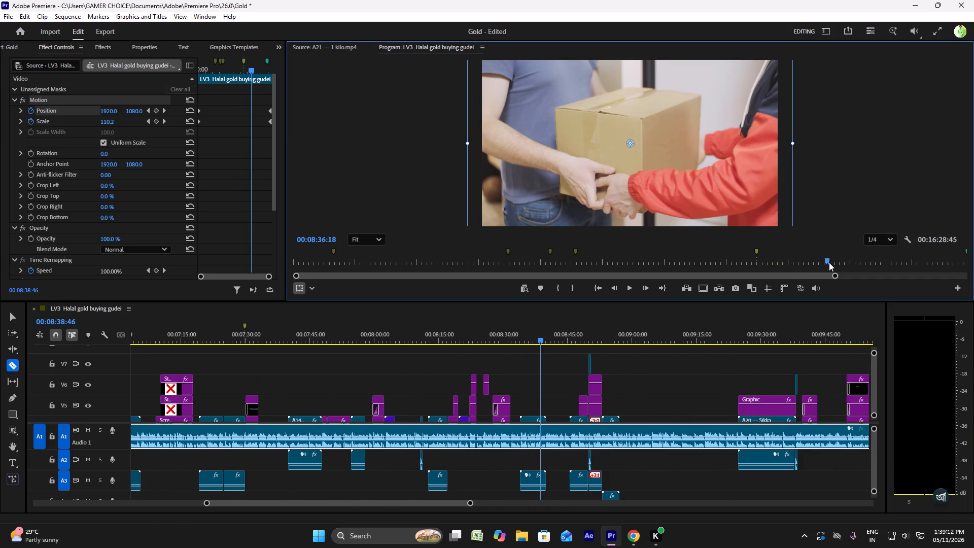
pyautogui.moveTo(834, 273); pyautogui.dragTo(973, 277)
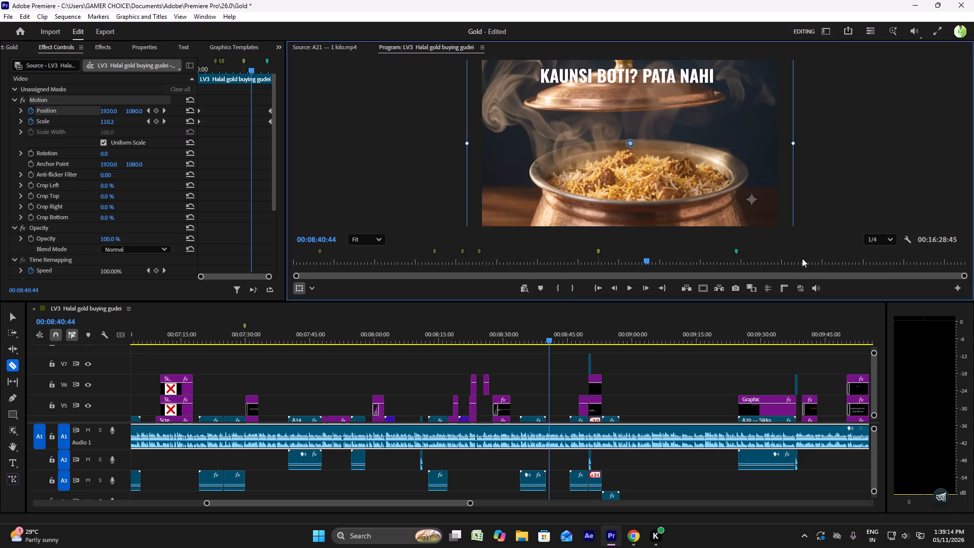
pyautogui.click(736, 257)
pyautogui.moveTo(735, 257); pyautogui.dragTo(740, 257)
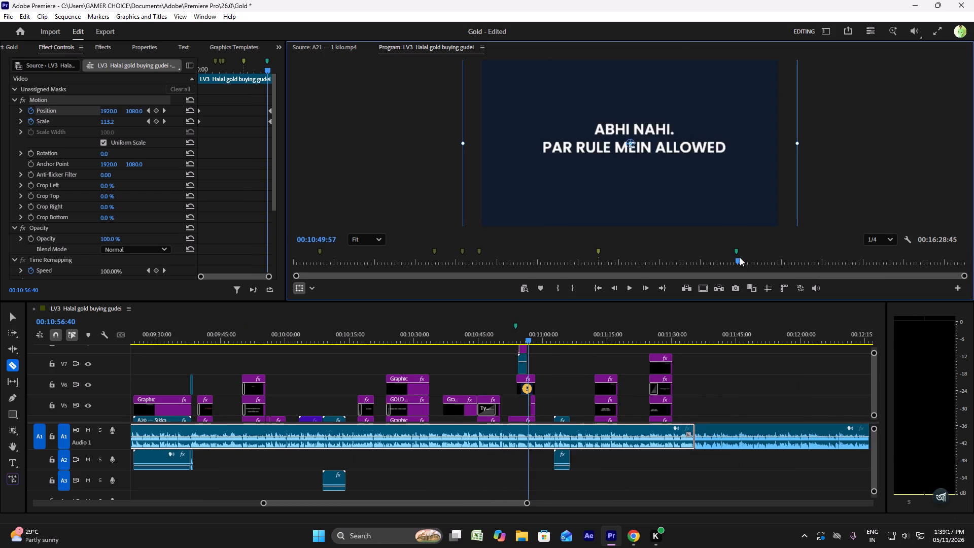
pyautogui.moveTo(740, 257); pyautogui.dragTo(755, 257)
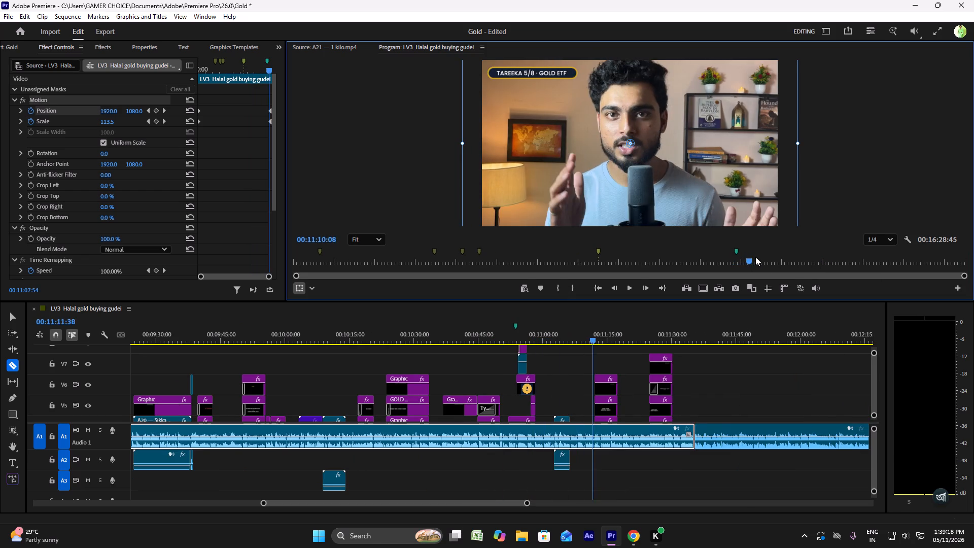
pyautogui.moveTo(755, 257); pyautogui.dragTo(759, 258)
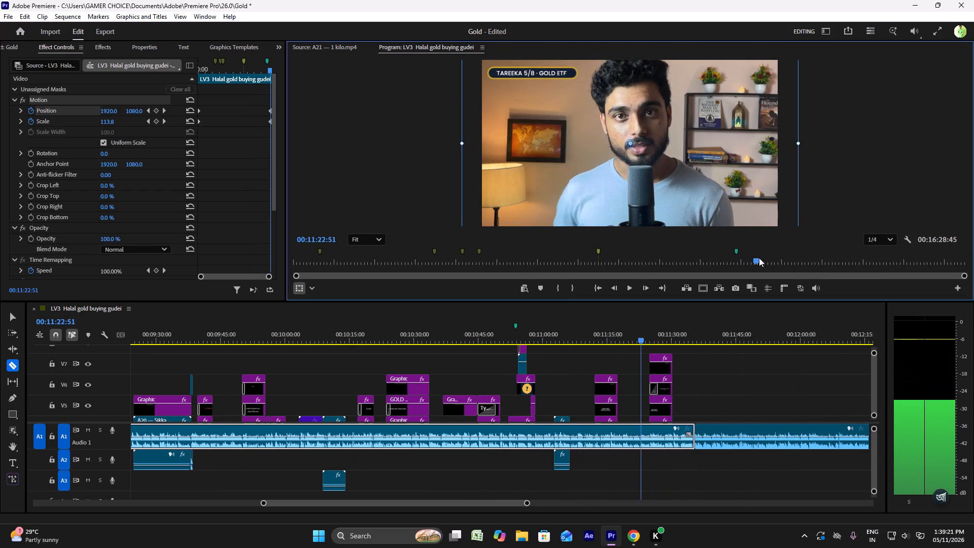
pyautogui.moveTo(759, 258); pyautogui.dragTo(761, 258)
pyautogui.press('space')
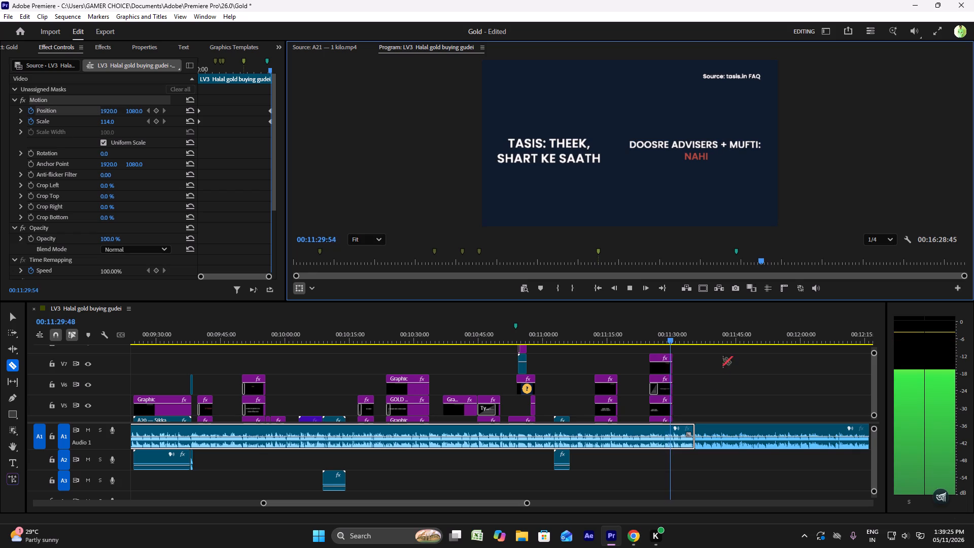
pyautogui.press('space')
pyautogui.press('v')
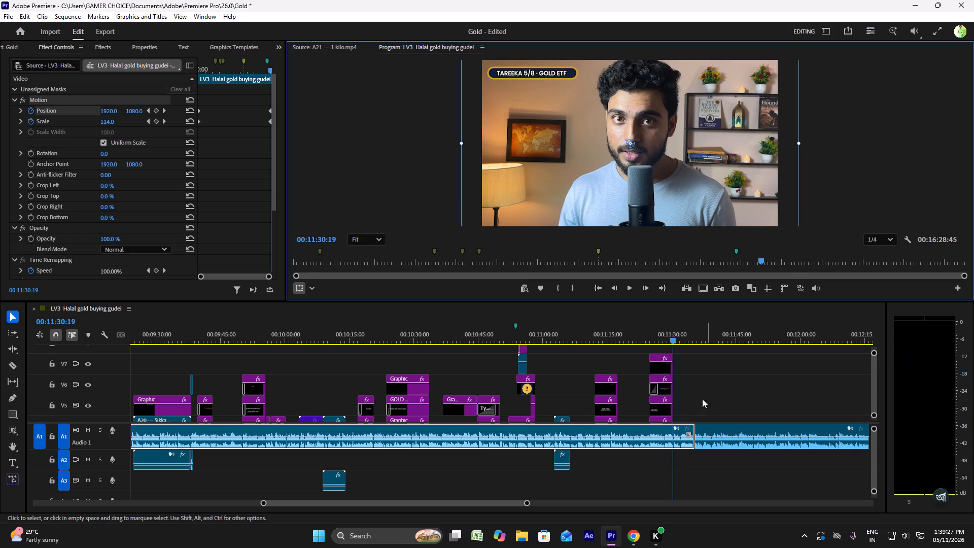
pyautogui.click(711, 392)
pyautogui.click(670, 435)
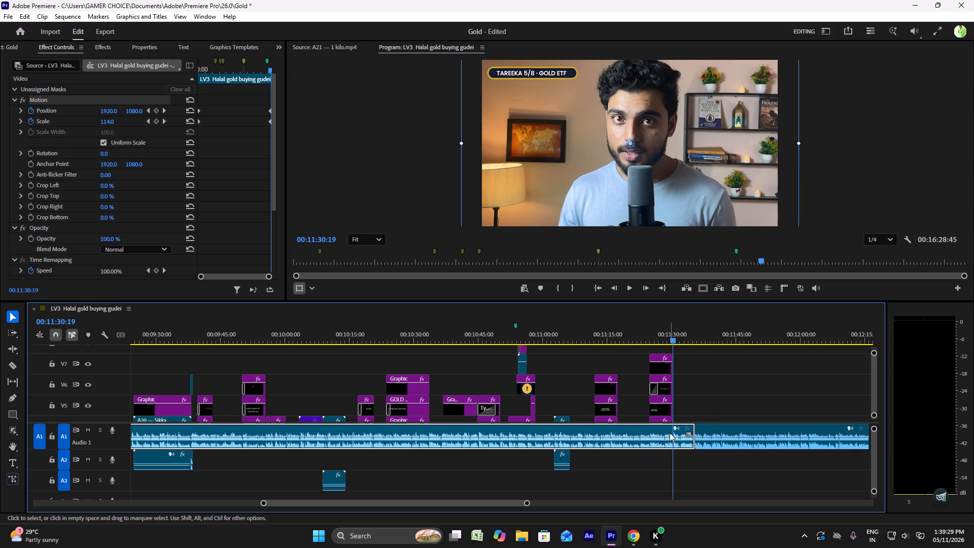
pyautogui.keyDown('alt'); pyautogui.scroll(5, 678, 368); pyautogui.keyUp('alt')
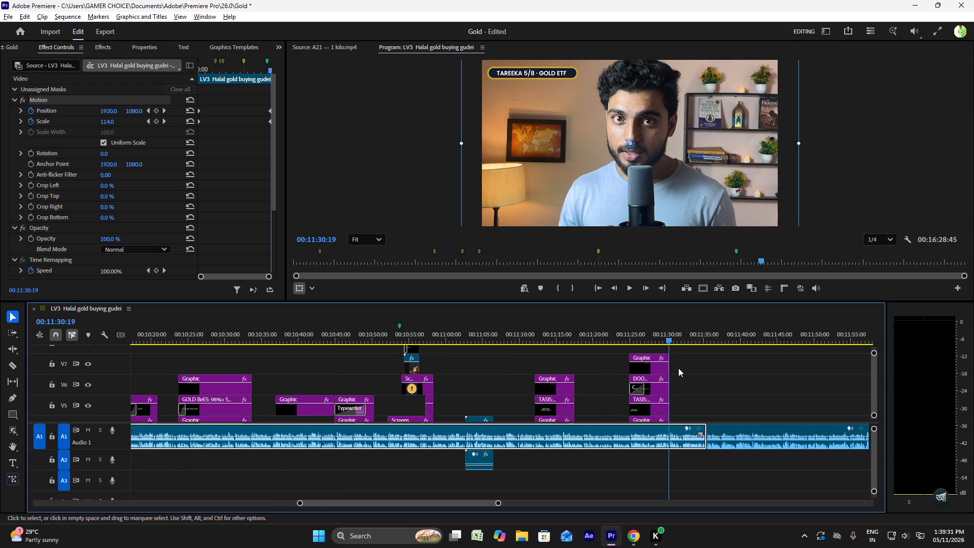
pyautogui.keyDown('alt'); pyautogui.scroll(13, 678, 368); pyautogui.keyUp('alt')
pyautogui.press('space')
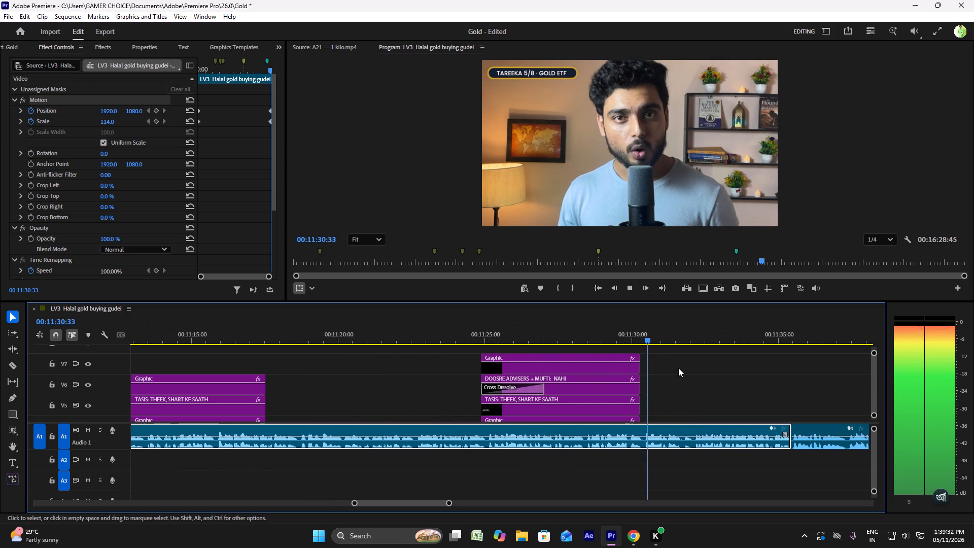
pyautogui.press('space')
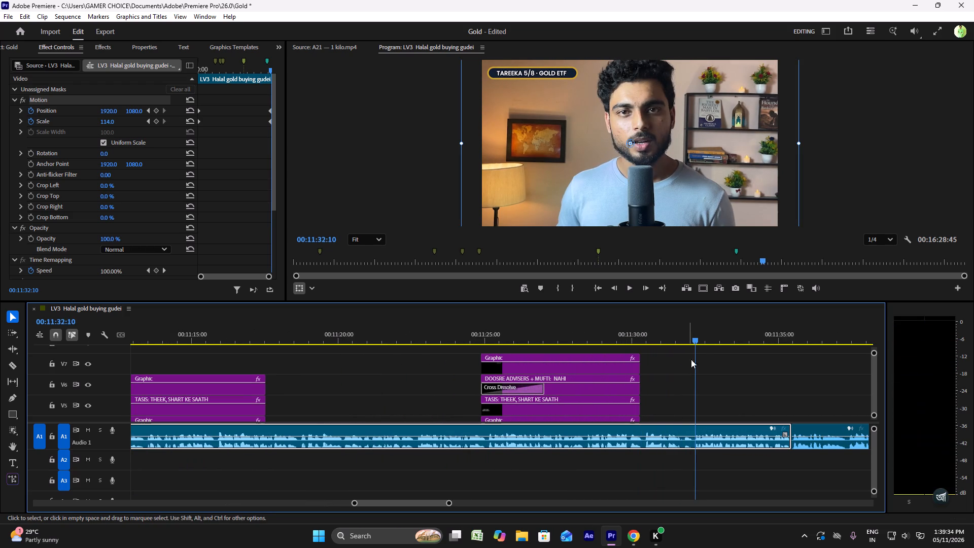
# Split the talking-head clip at 00:11:32:08.
pyautogui.click(697, 340)
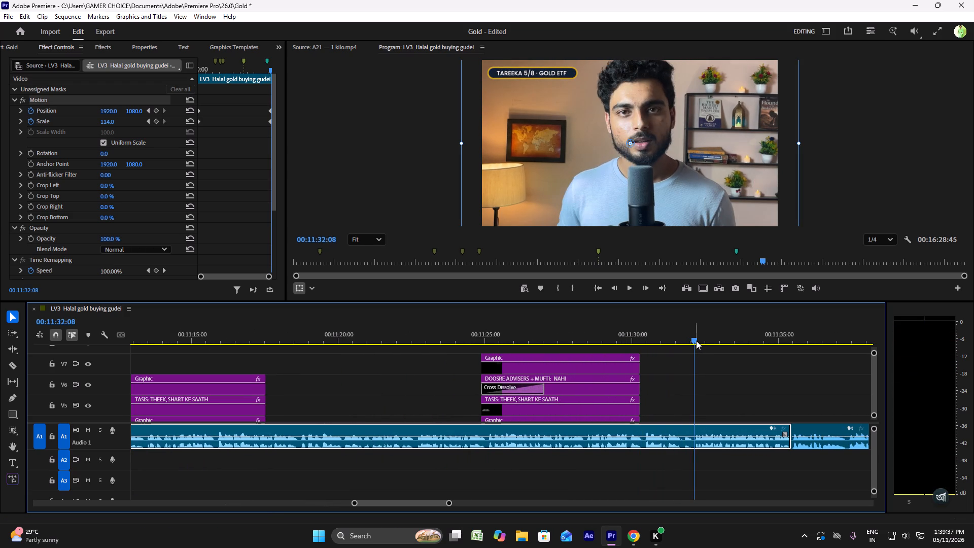
pyautogui.press('c')
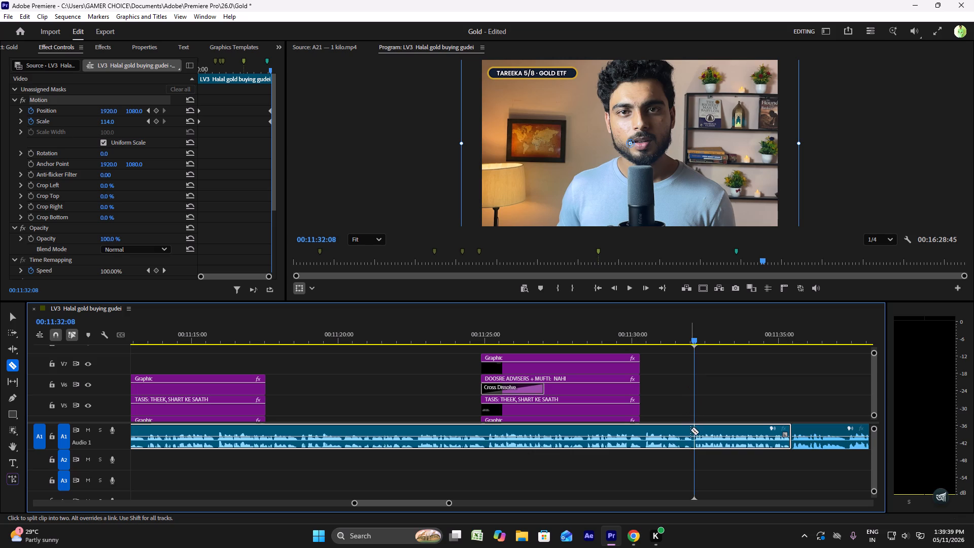
pyautogui.click(692, 434)
pyautogui.press('v')
# Add Scale and Position keyframes at 00:11:34:25 on the short talking-head clip between the two cuts.
pyautogui.press('space')
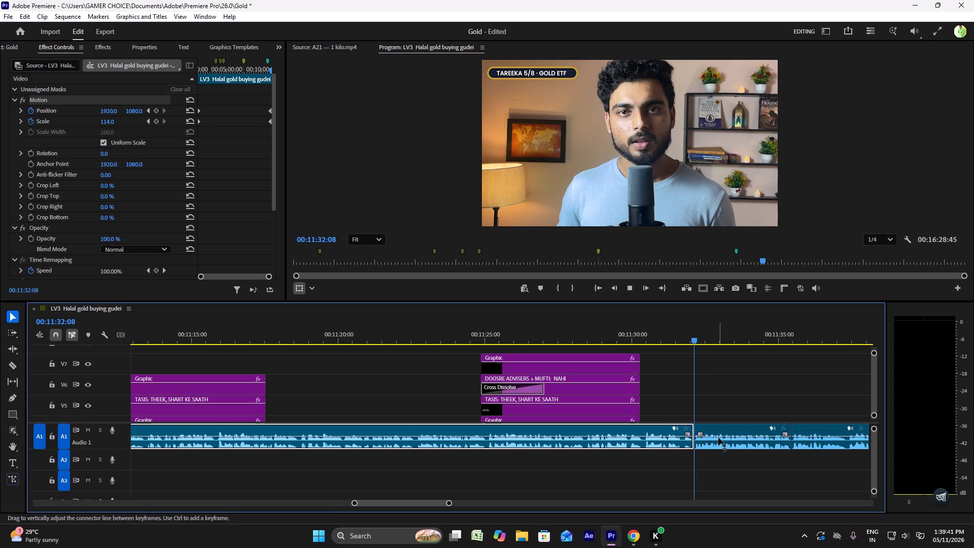
pyautogui.click(718, 438)
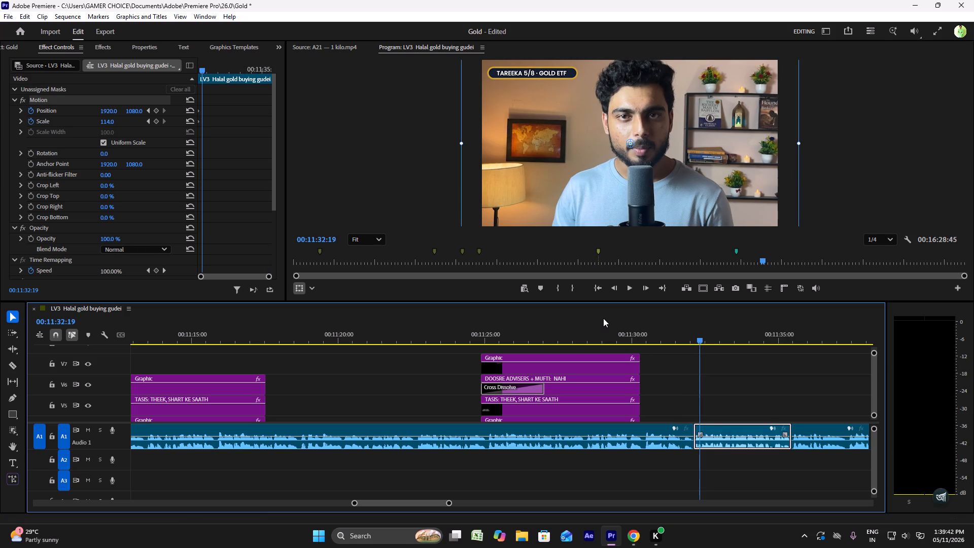
pyautogui.press('space')
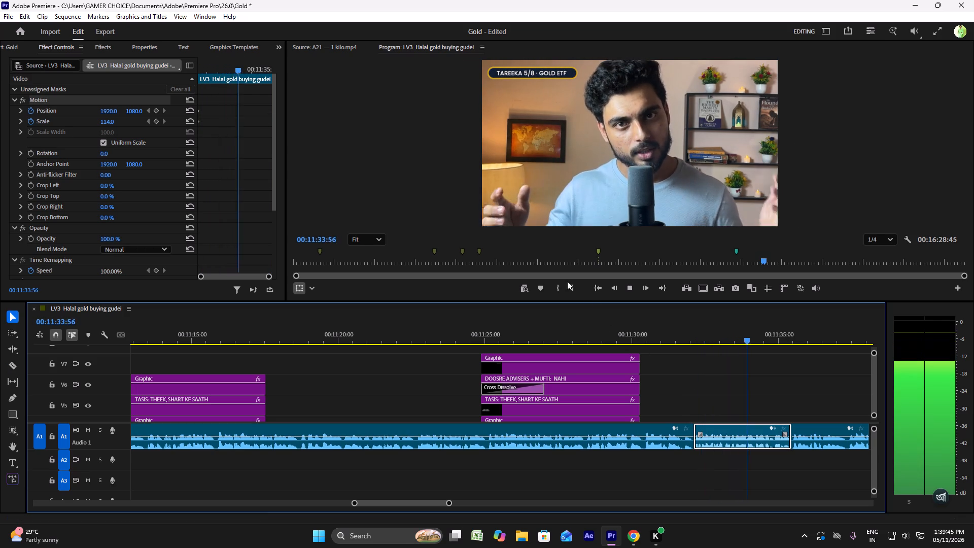
pyautogui.press('space')
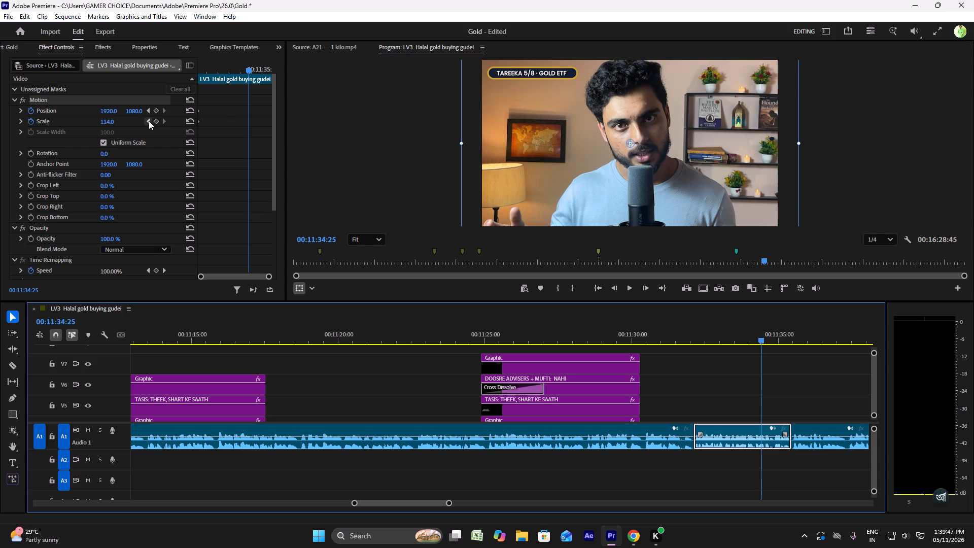
pyautogui.click(156, 120)
pyautogui.click(156, 112)
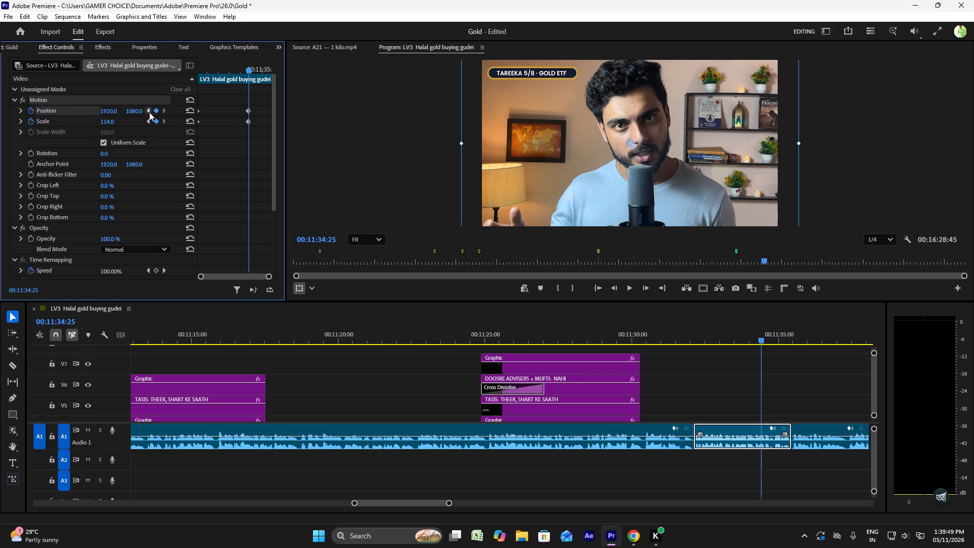
# Set the short clip's Scale keyframe at 00:11:32:05 to 100 and play back the resulting zoom.
pyautogui.click(149, 112)
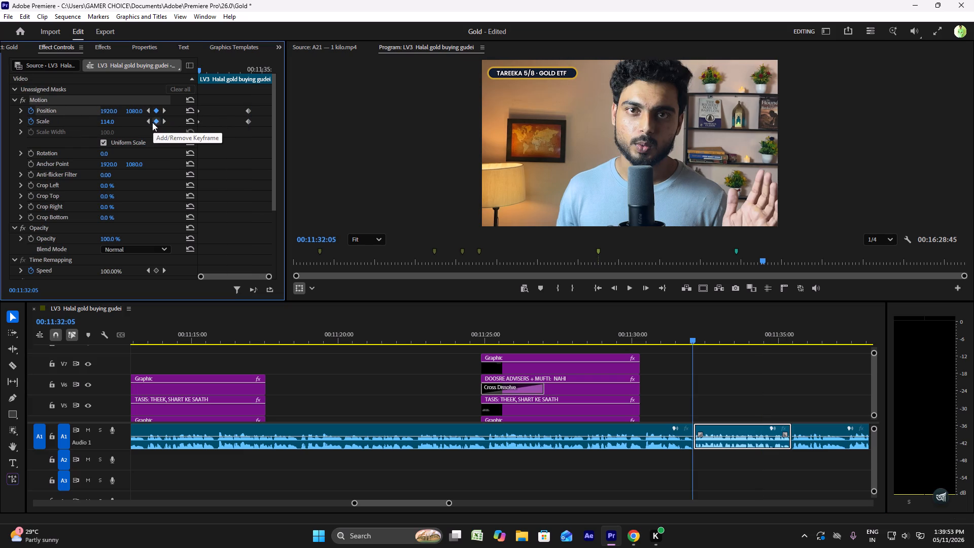
pyautogui.moveTo(115, 121); pyautogui.dragTo(108, 122)
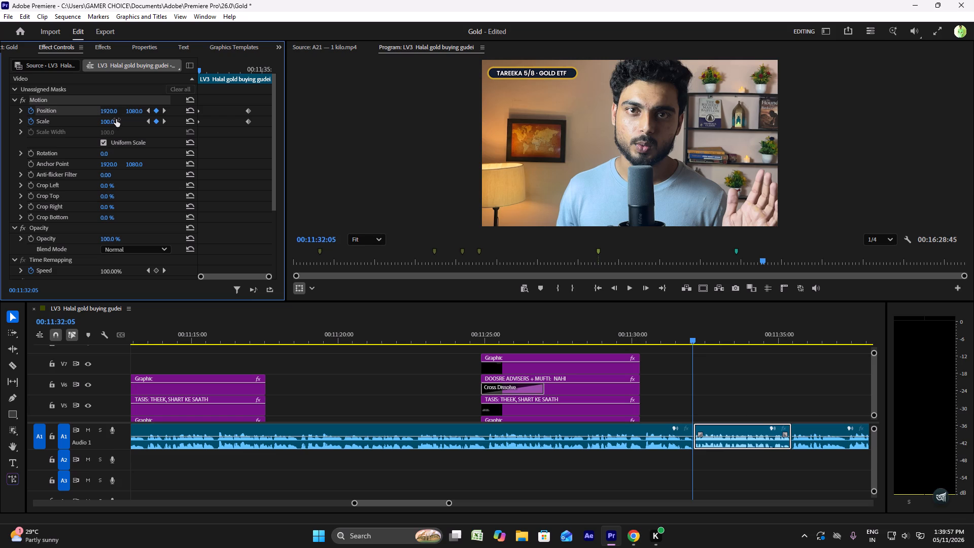
pyautogui.click(206, 69)
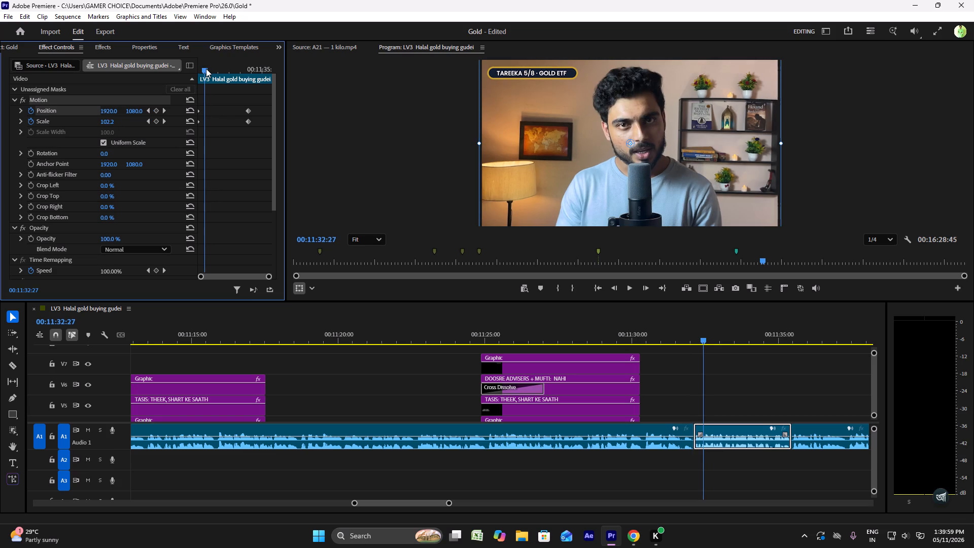
pyautogui.press('space')
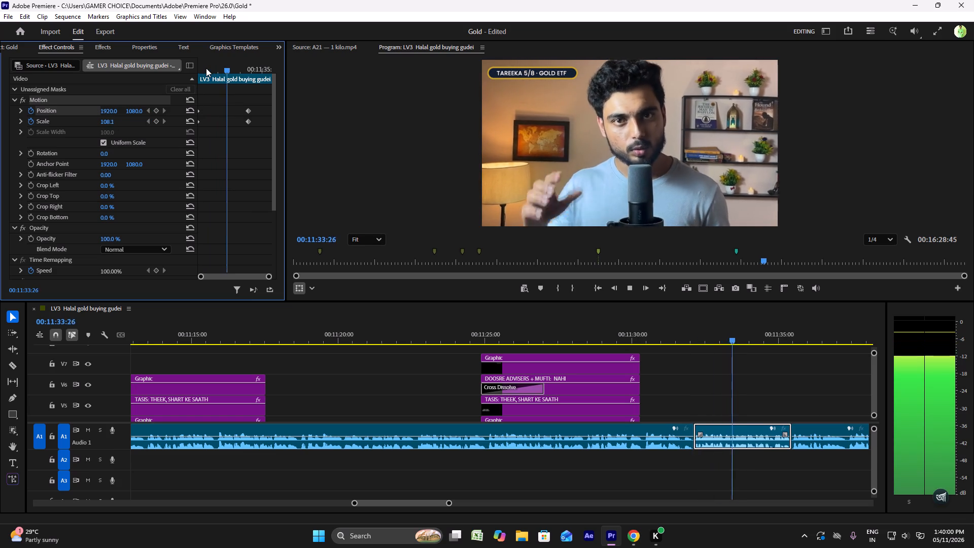
# Move the short talking-head clip's ending Position and Scale keyframes closer to the clip's end.
pyautogui.moveTo(233, 104); pyautogui.dragTo(243, 132)
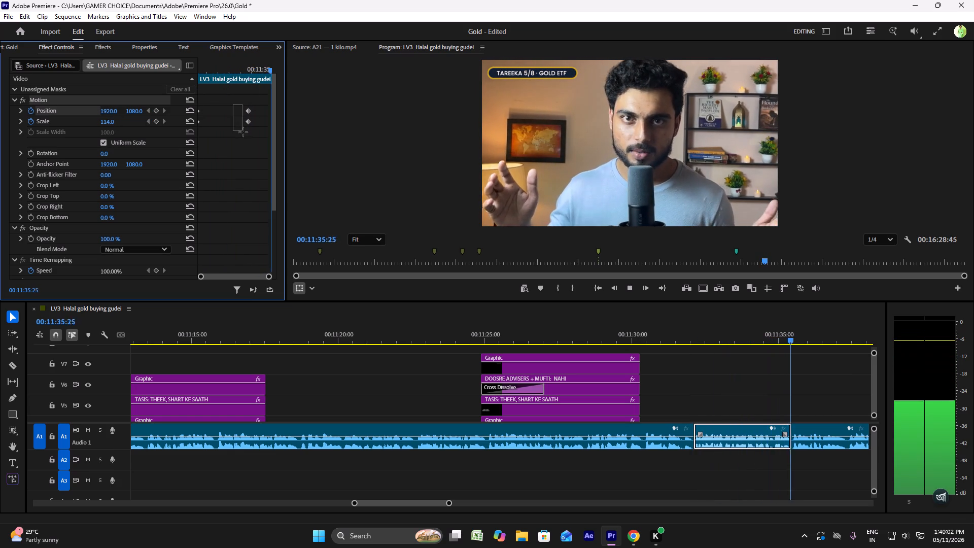
pyautogui.moveTo(243, 132); pyautogui.dragTo(253, 132)
pyautogui.moveTo(249, 122); pyautogui.dragTo(261, 123)
pyautogui.press('space')
# Play back the retimed zoom from about 00:11:30, checking the transition across the cut near 00:11:32.
pyautogui.keyDown('alt'); pyautogui.scroll(-6, 273, 331); pyautogui.keyUp('alt')
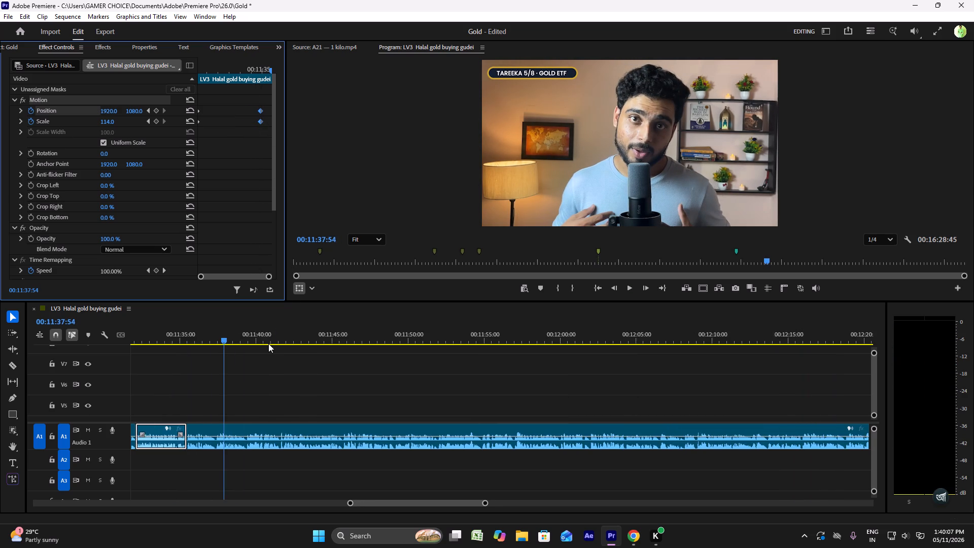
pyautogui.scroll(11, 268, 344)
pyautogui.click(274, 338)
pyautogui.click(274, 338)
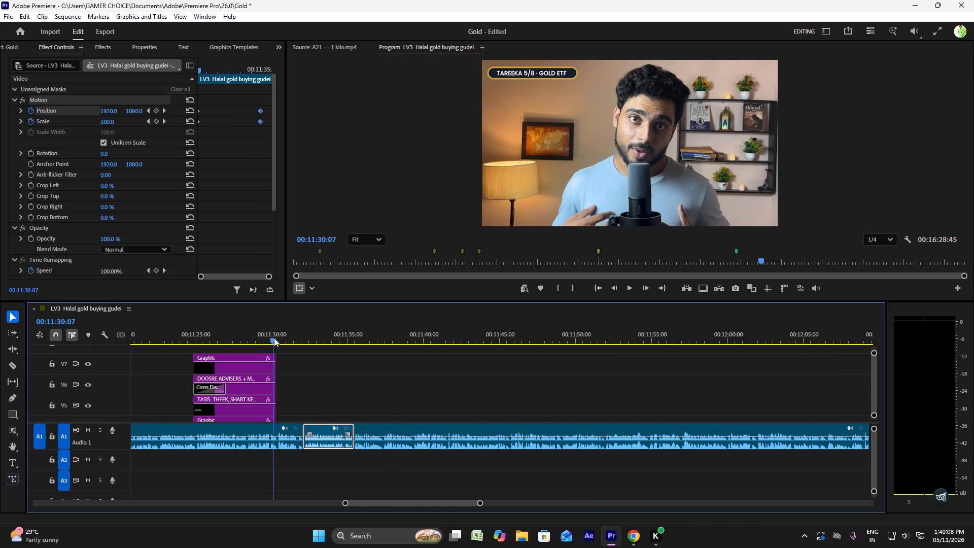
pyautogui.press('space')
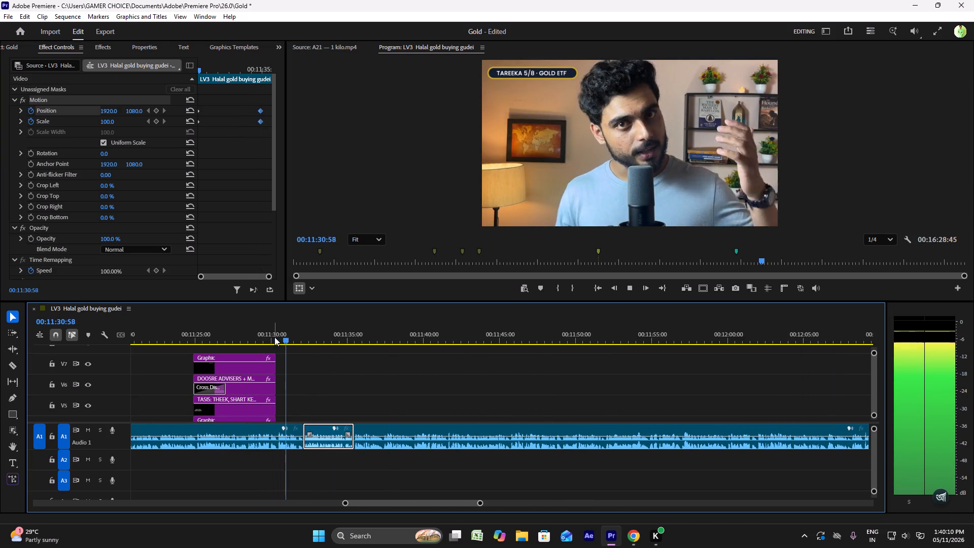
pyautogui.press('space')
pyautogui.click(264, 340)
pyautogui.press('space')
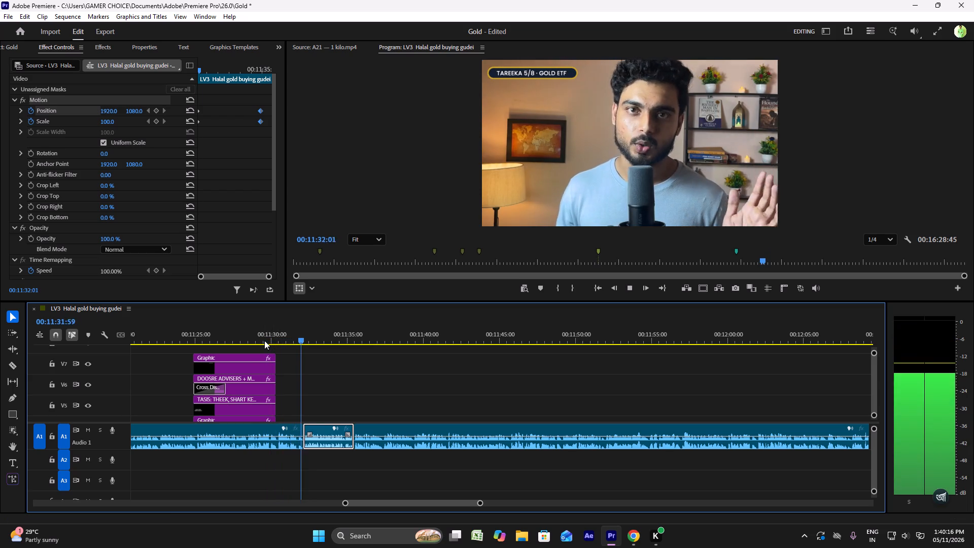
pyautogui.press('space')
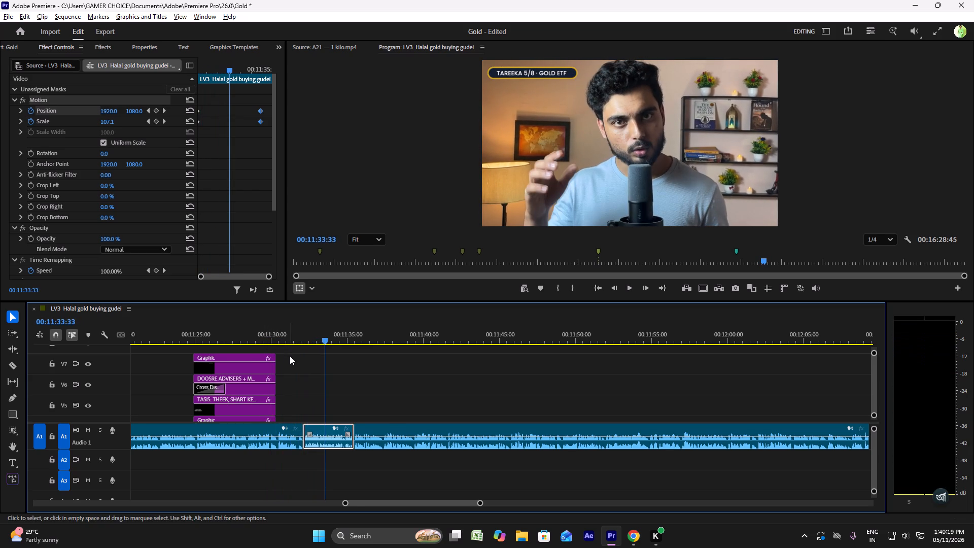
pyautogui.keyDown('alt'); pyautogui.scroll(10, 293, 358); pyautogui.keyUp('alt')
pyautogui.keyDown('alt'); pyautogui.scroll(14, 294, 361); pyautogui.keyUp('alt')
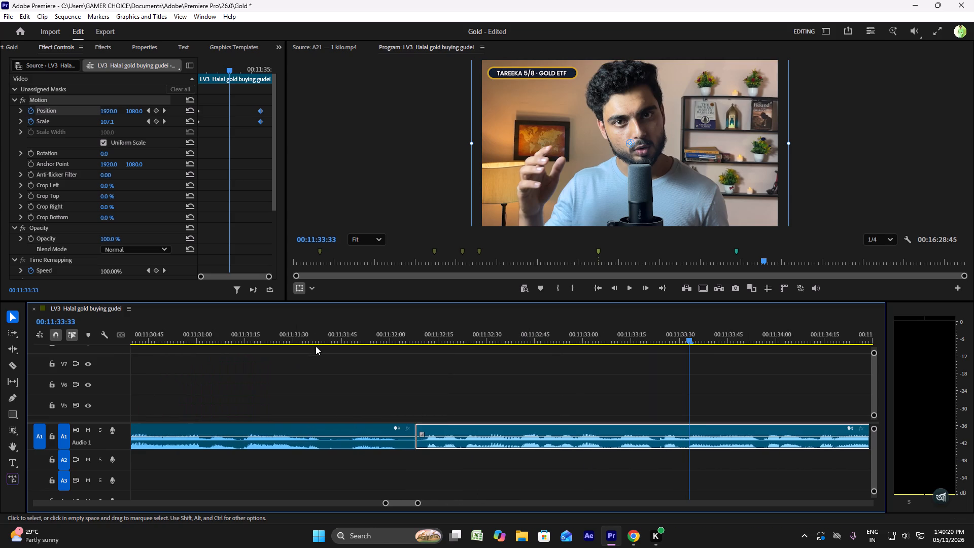
pyautogui.click(387, 332)
pyautogui.press('space')
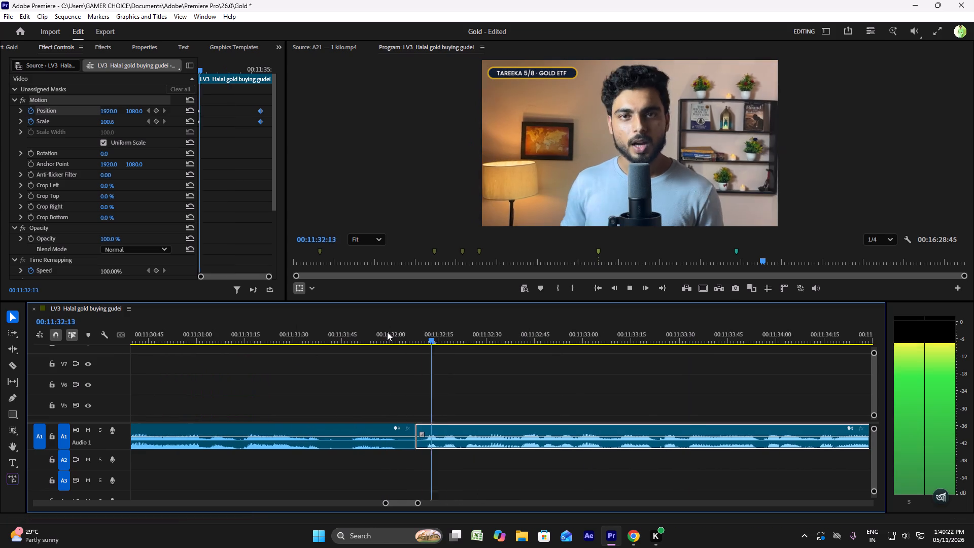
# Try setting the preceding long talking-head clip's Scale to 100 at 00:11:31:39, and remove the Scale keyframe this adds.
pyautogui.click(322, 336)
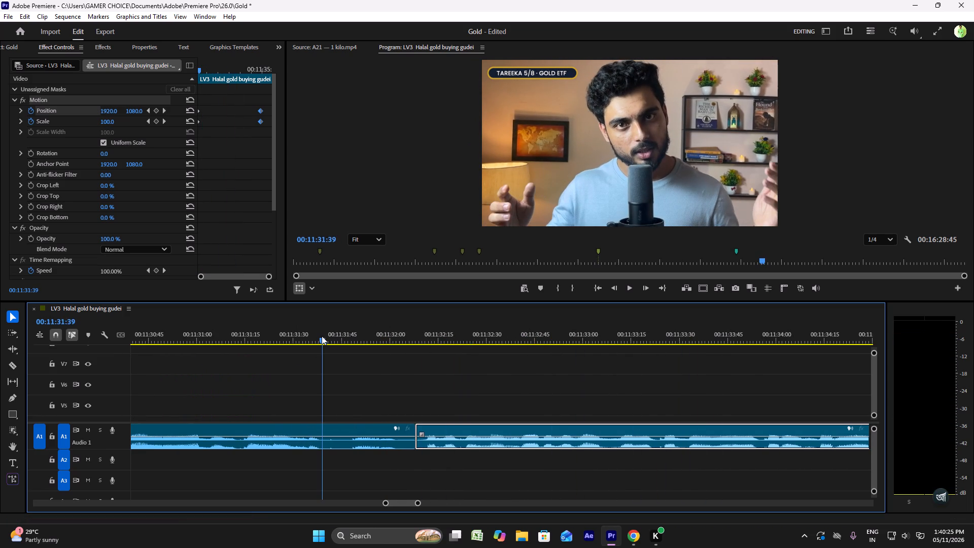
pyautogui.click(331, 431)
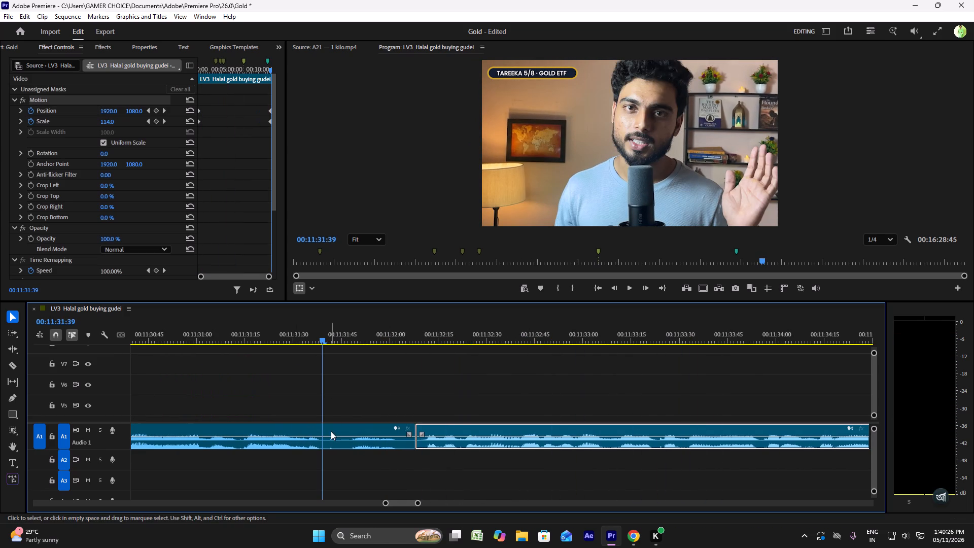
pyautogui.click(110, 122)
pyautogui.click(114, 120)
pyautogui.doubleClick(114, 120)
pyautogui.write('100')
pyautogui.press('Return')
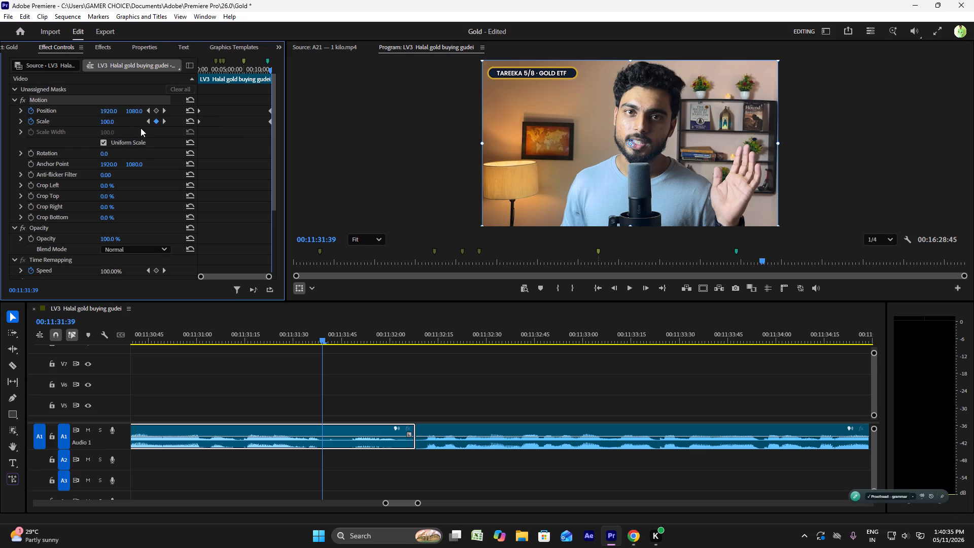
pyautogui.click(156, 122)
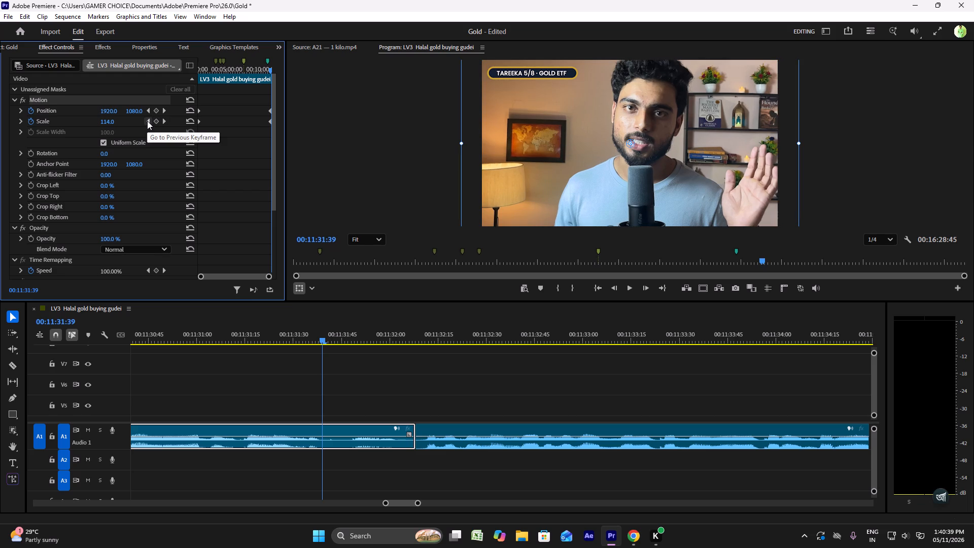
# Turn off Scale animation on the long talking-head clip before the cut, deleting its Scale keyframes.
pyautogui.click(33, 120)
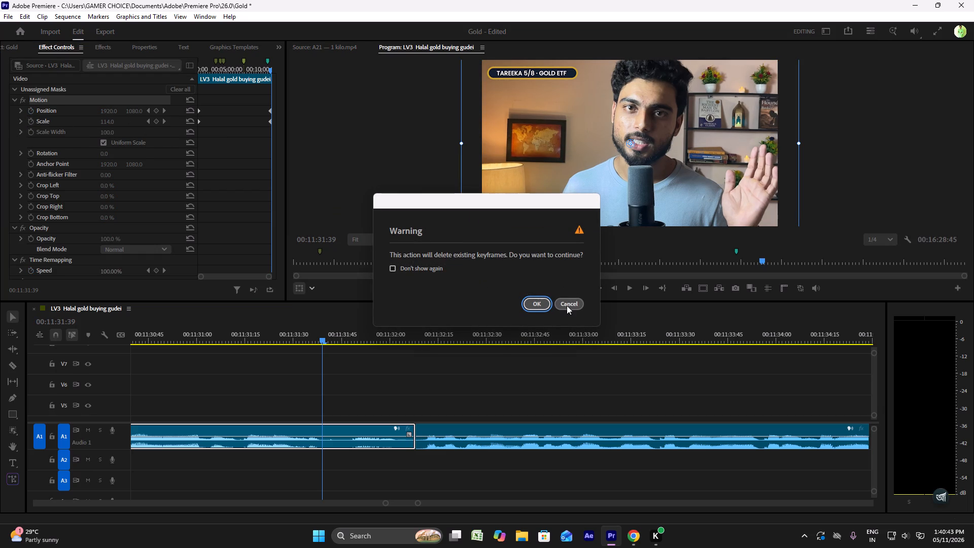
pyautogui.click(567, 305)
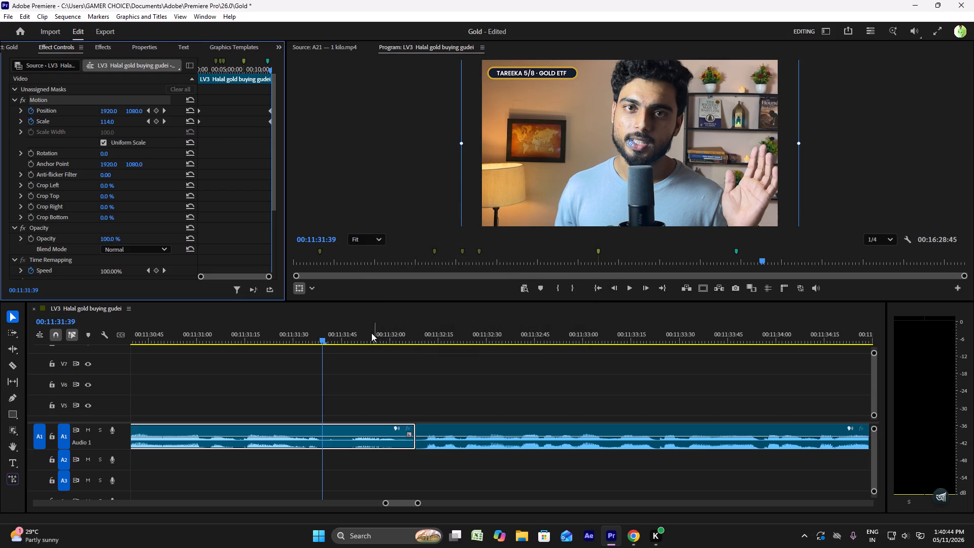
pyautogui.click(30, 122)
pyautogui.click(541, 303)
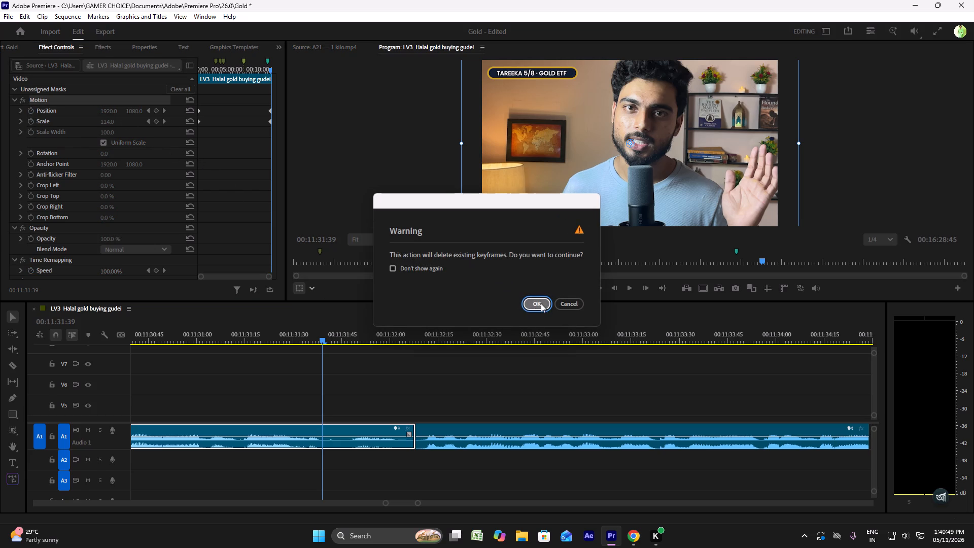
# Play across the long talking-head clip's start, near 00:00:59, to check its framing without Scale animation.
pyautogui.keyDown('alt'); pyautogui.scroll(-20, 325, 378); pyautogui.keyUp('alt')
pyautogui.keyDown('alt'); pyautogui.scroll(-11, 322, 383); pyautogui.keyUp('alt')
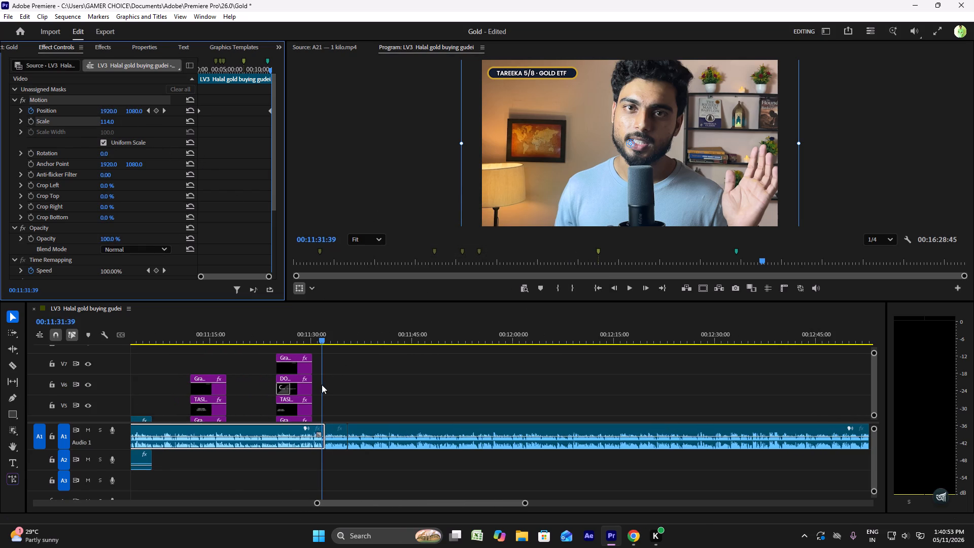
pyautogui.keyDown('alt'); pyautogui.scroll(-19, 321, 385); pyautogui.keyUp('alt')
pyautogui.keyDown('alt'); pyautogui.scroll(-10, 321, 389); pyautogui.keyUp('alt')
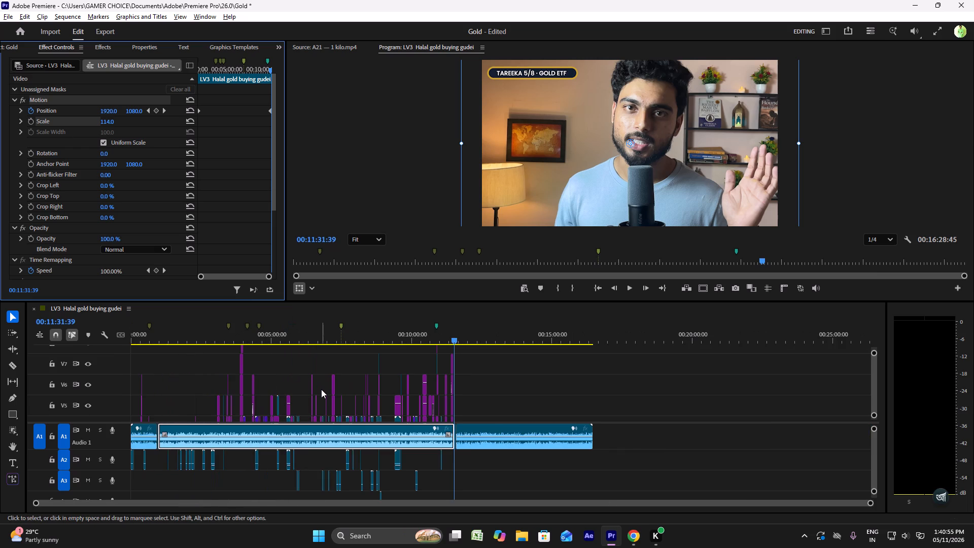
pyautogui.keyDown('alt'); pyautogui.scroll(-3, 321, 389); pyautogui.keyUp('alt')
pyautogui.scroll(12, 321, 389)
pyautogui.click(147, 333)
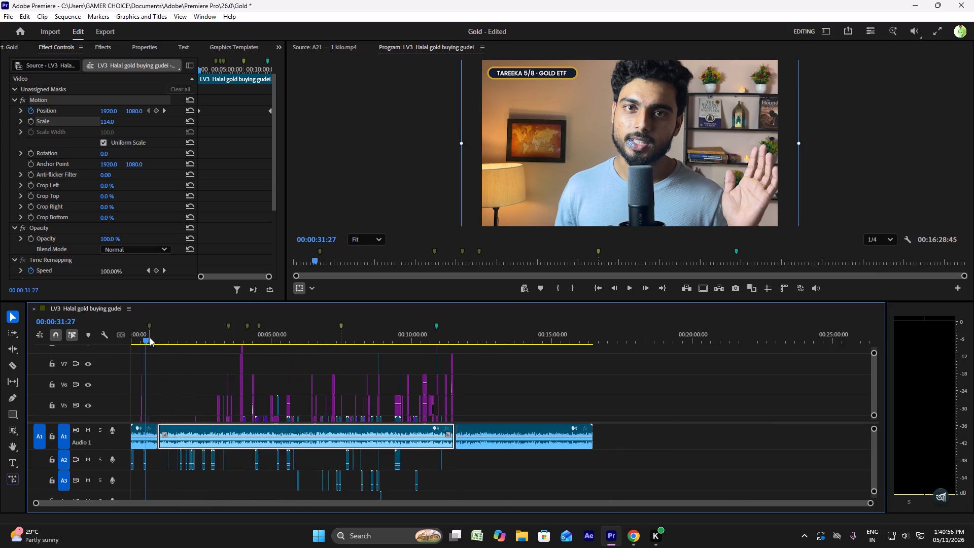
pyautogui.keyDown('alt'); pyautogui.scroll(20, 153, 340); pyautogui.keyUp('alt')
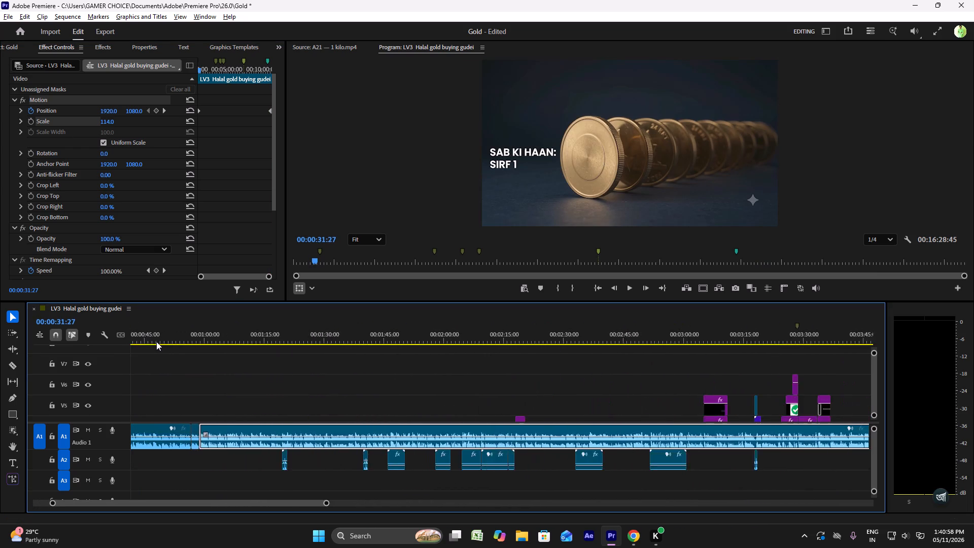
pyautogui.keyDown('alt'); pyautogui.scroll(10, 156, 341); pyautogui.keyUp('alt')
pyautogui.click(250, 326)
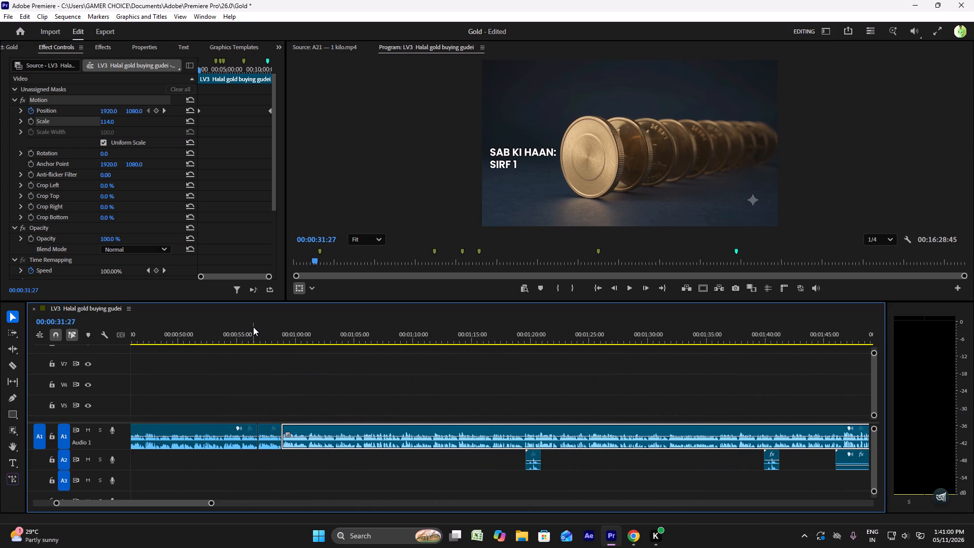
pyautogui.click(254, 327)
pyautogui.press('space')
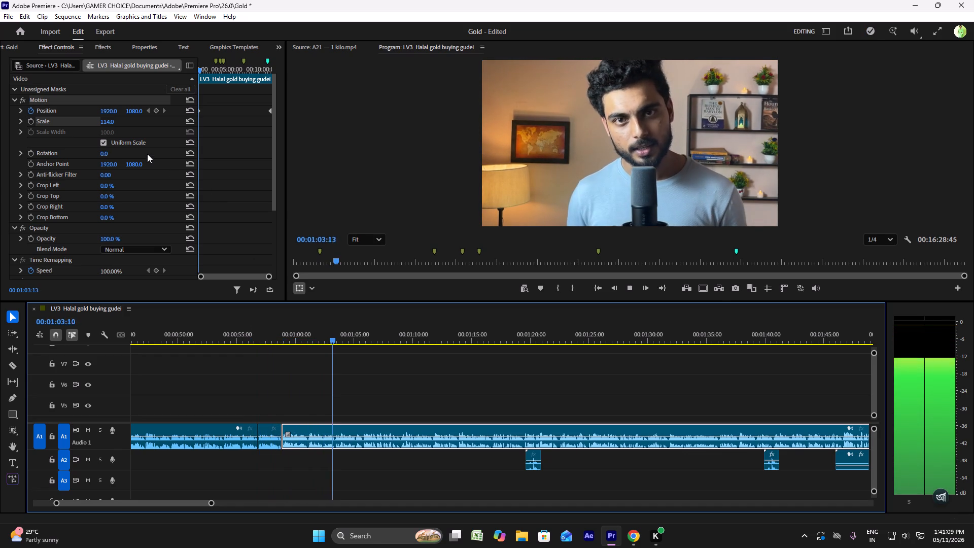
pyautogui.press('space')
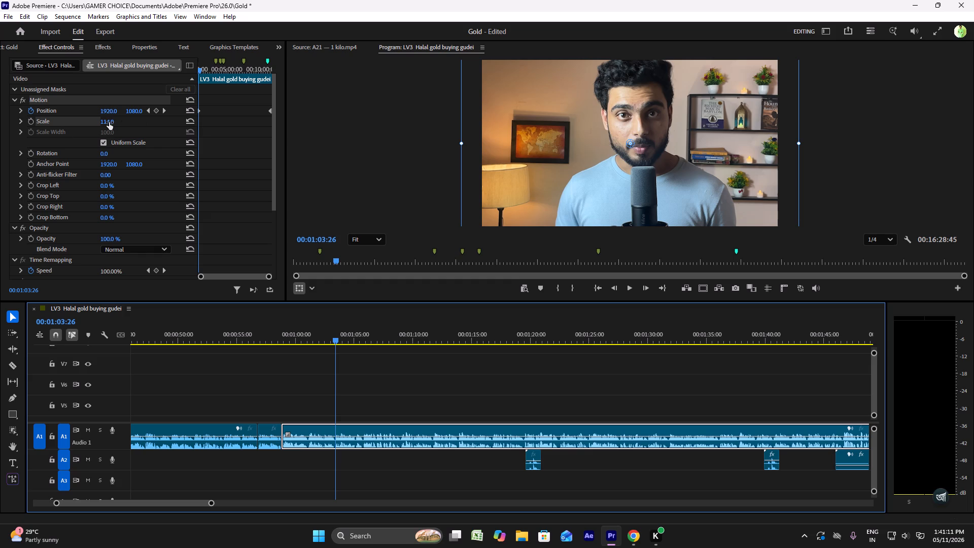
# Turn off Position animation on the long talking-head clip, deleting its Position keyframes.
pyautogui.click(29, 108)
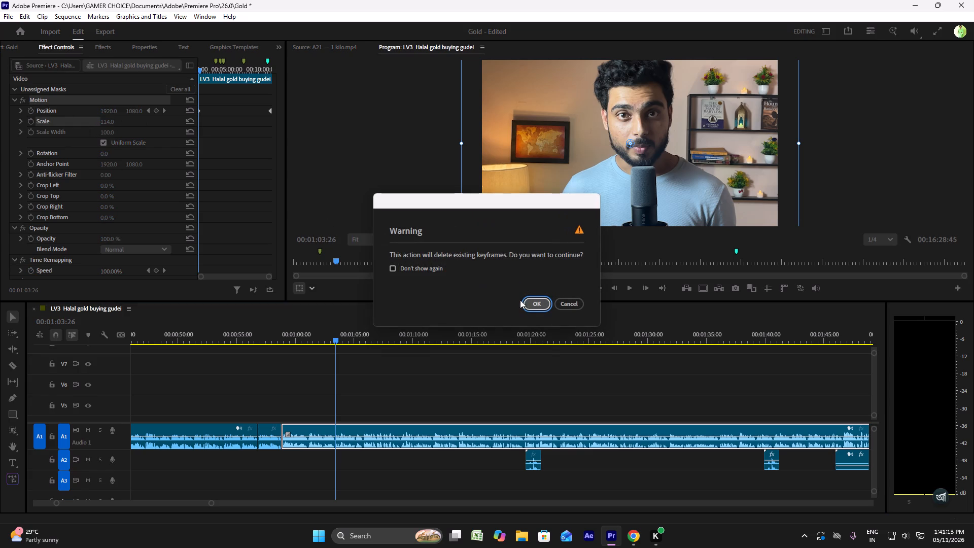
pyautogui.click(536, 302)
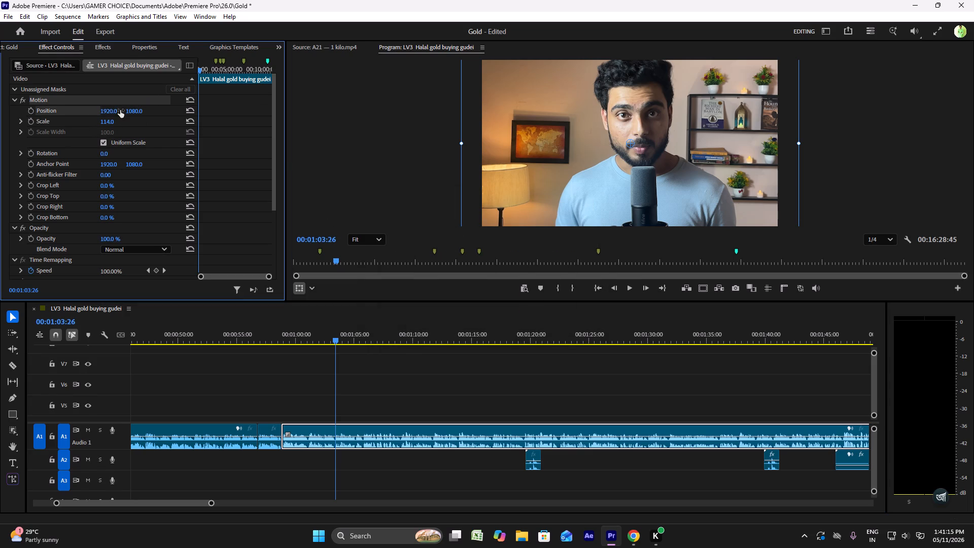
# Set the long talking-head clip's Scale to 100.
pyautogui.click(112, 124)
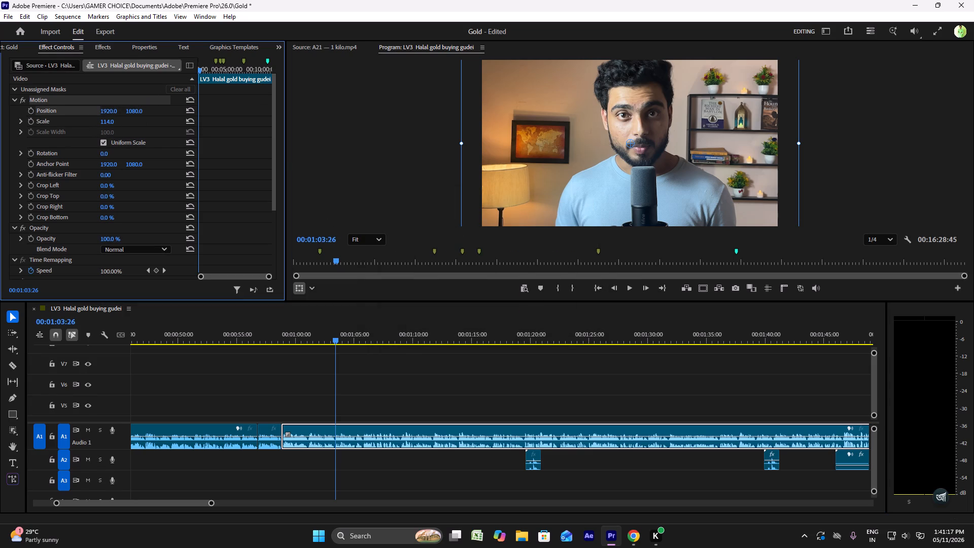
pyautogui.click(107, 124)
pyautogui.doubleClick(114, 120)
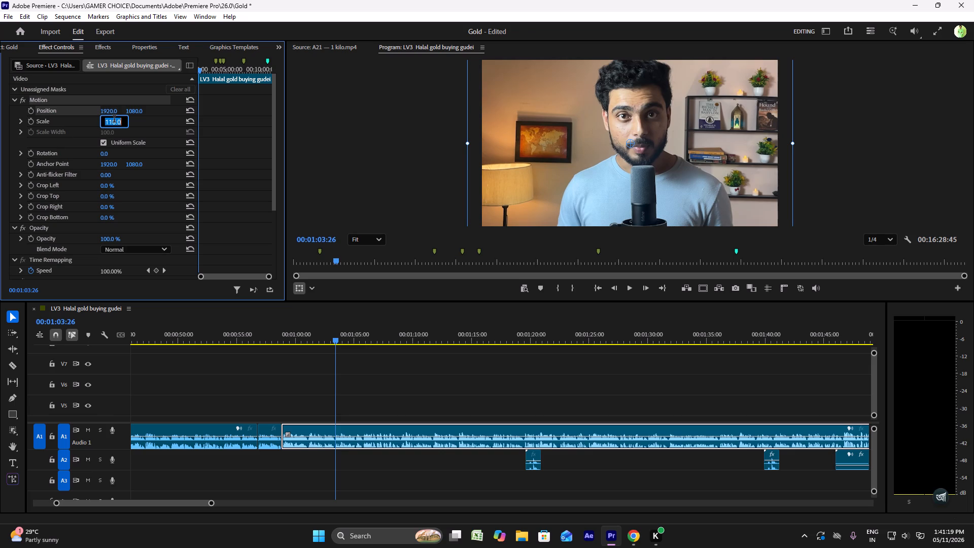
pyautogui.write('100')
pyautogui.press('Return')
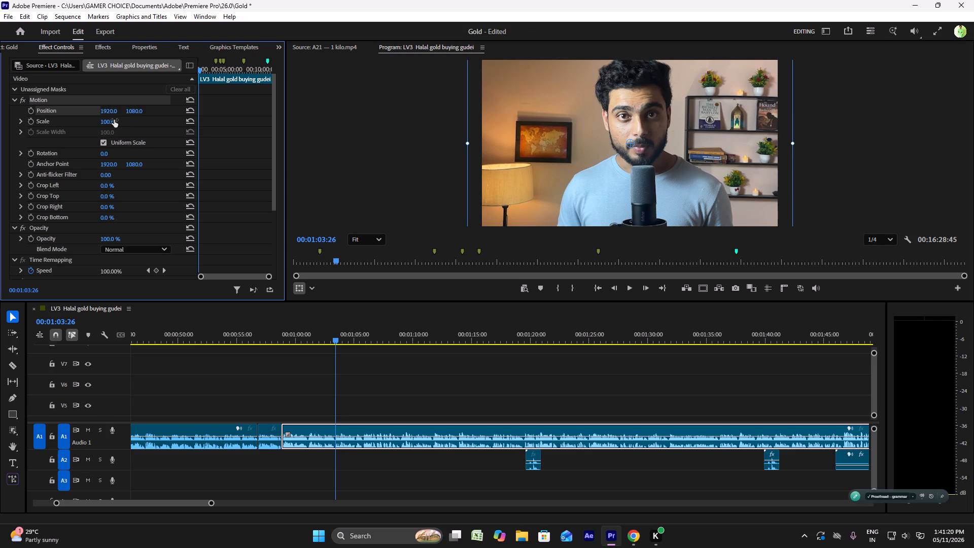
# Move the sequence marker at 00:10:53:40 to 00:11:31:49, just before the zoom clip.
pyautogui.keyDown('alt'); pyautogui.scroll(-9, 432, 348); pyautogui.keyUp('alt')
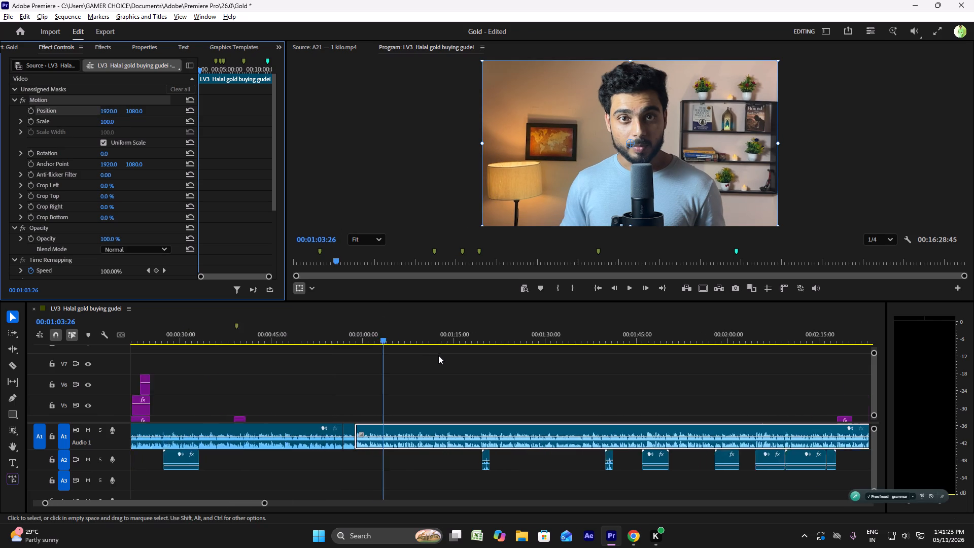
pyautogui.keyDown('alt'); pyautogui.scroll(-2, 438, 355); pyautogui.keyUp('alt')
pyautogui.click(738, 255)
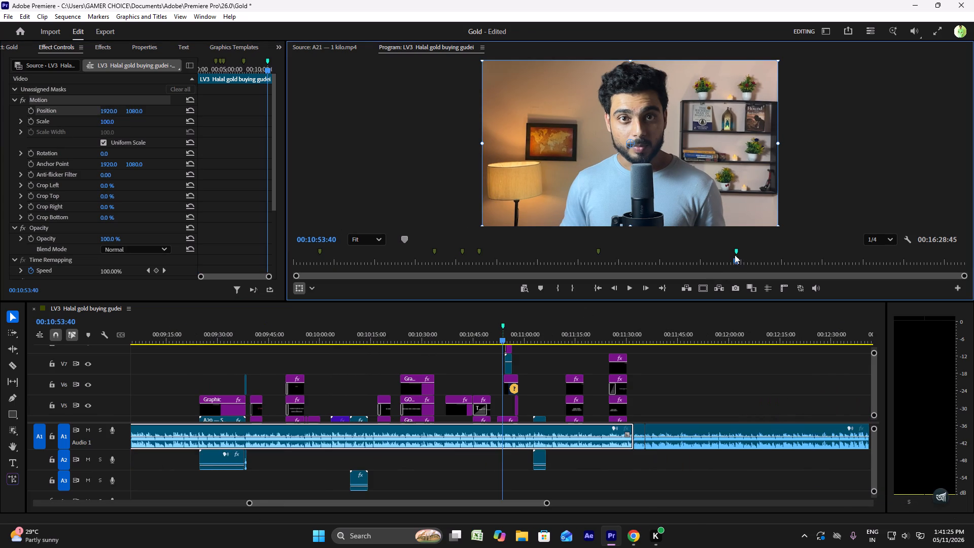
pyautogui.press('space')
pyautogui.click(623, 336)
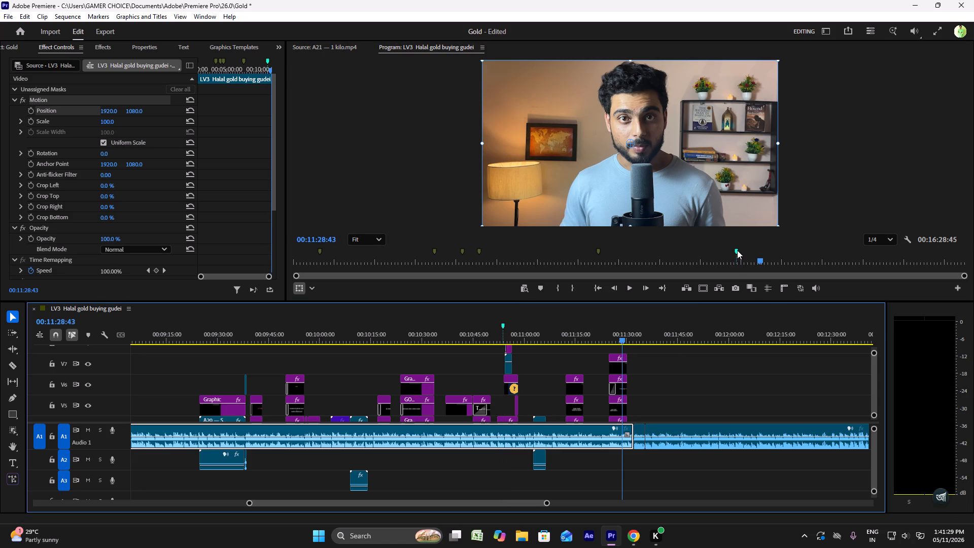
pyautogui.moveTo(737, 250); pyautogui.dragTo(763, 250)
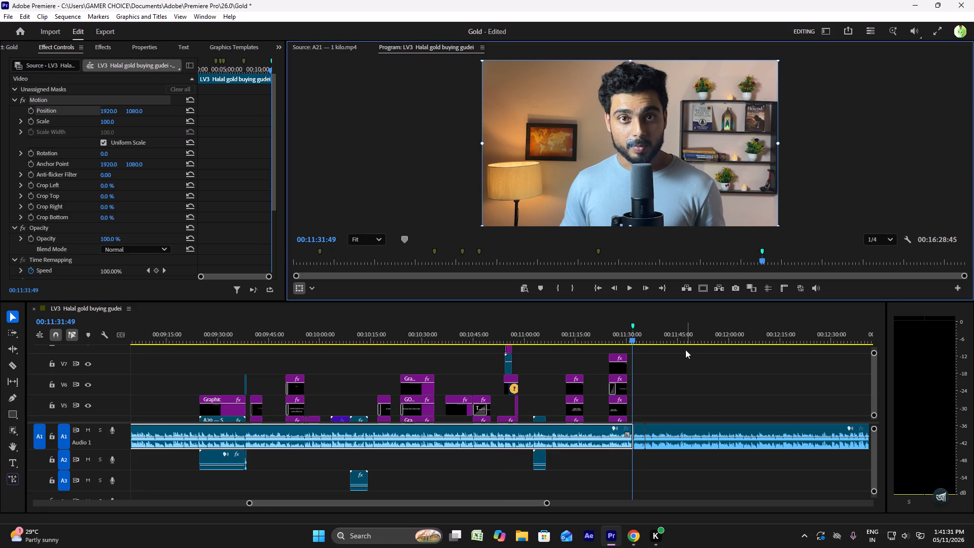
# Play back from the moved marker to 00:11:33:22 to check the zoom after the cut.
pyautogui.press('space')
pyautogui.press('space')
pyautogui.press('space')
pyautogui.press('space')
pyautogui.press('space')
pyautogui.press('space')
pyautogui.press('space')
pyautogui.press('space')
pyautogui.press('space')
pyautogui.scroll(5, 679, 375)
pyautogui.keyDown('alt'); pyautogui.scroll(2, 679, 375); pyautogui.keyUp('alt')
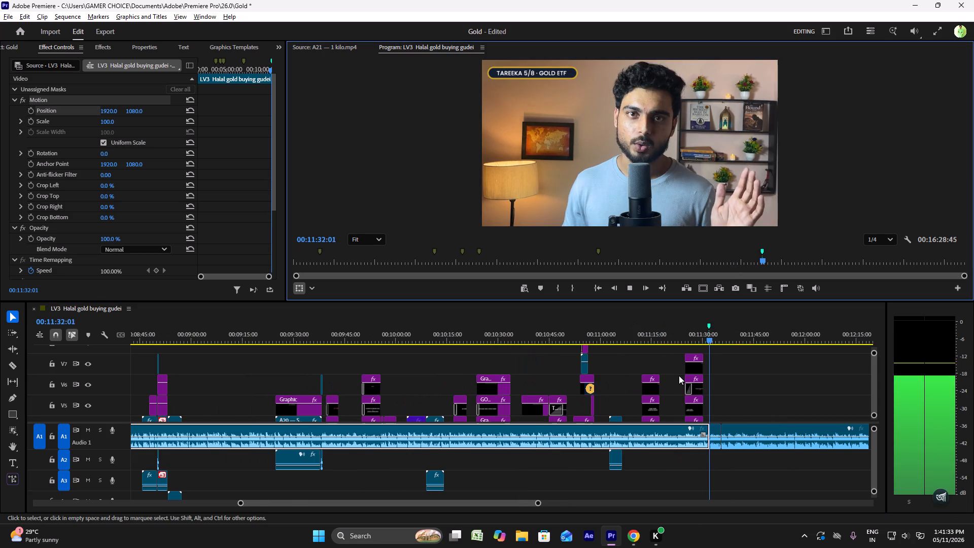
pyautogui.keyDown('alt'); pyautogui.scroll(9, 679, 375); pyautogui.keyUp('alt')
pyautogui.press('space')
pyautogui.scroll(-7, 679, 375)
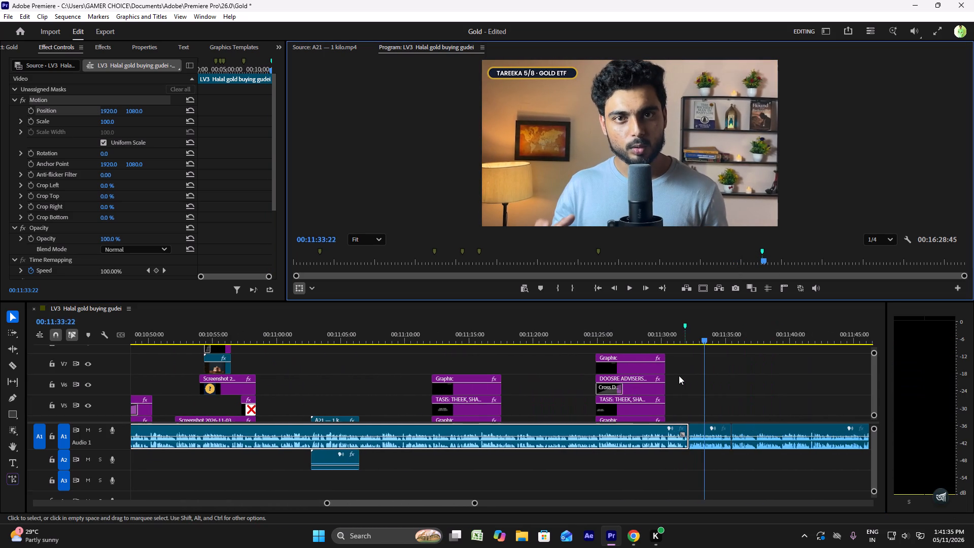
pyautogui.scroll(-20, 679, 375)
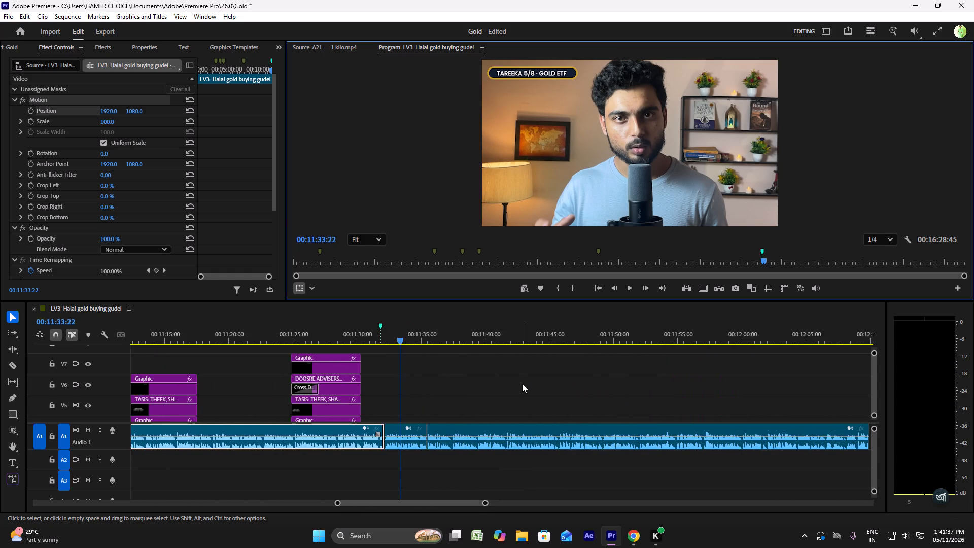
# Play back from 00:11:28:49 to 00:11:34:29 to check the cut into the zoom clip.
pyautogui.keyDown('ctrl'); pyautogui.scroll(-11, 521, 384); pyautogui.keyUp('ctrl')
pyautogui.click(334, 329)
pyautogui.press('space')
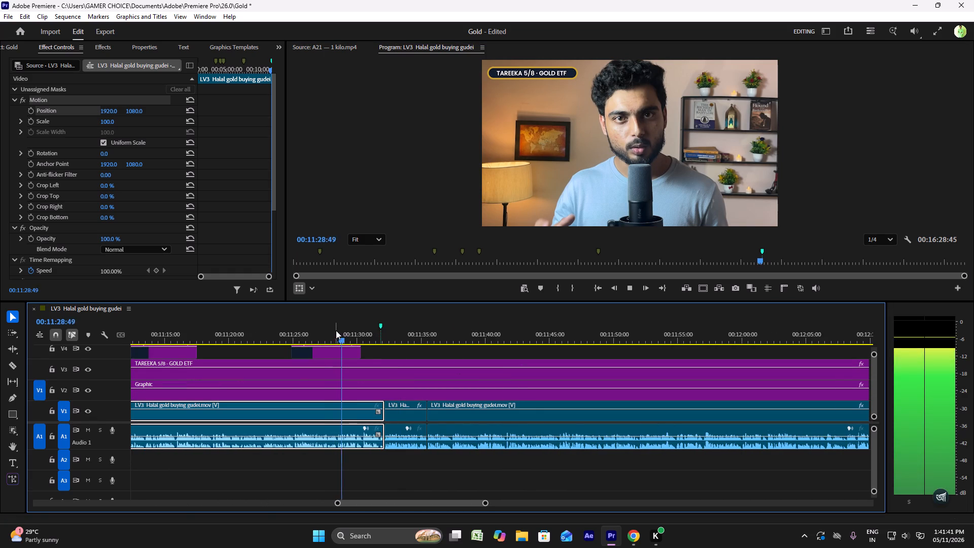
pyautogui.keyDown('ctrl'); pyautogui.scroll(4, 397, 370); pyautogui.keyUp('ctrl')
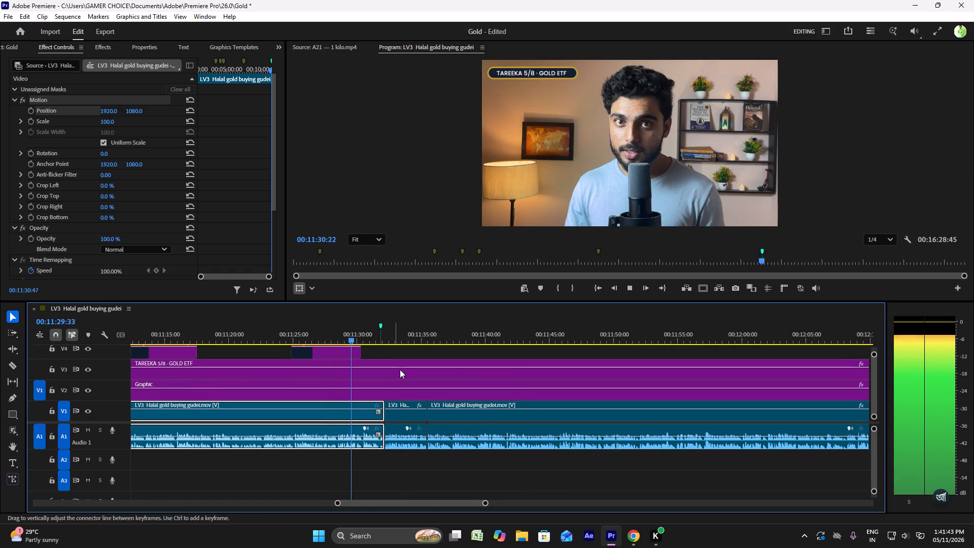
pyautogui.keyDown('alt'); pyautogui.scroll(5, 400, 369); pyautogui.keyUp('alt')
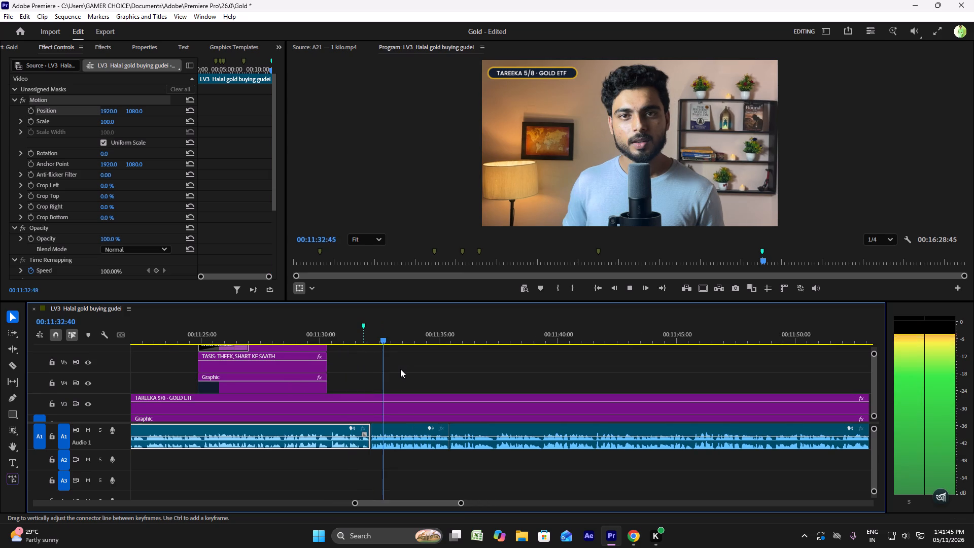
pyautogui.press('space')
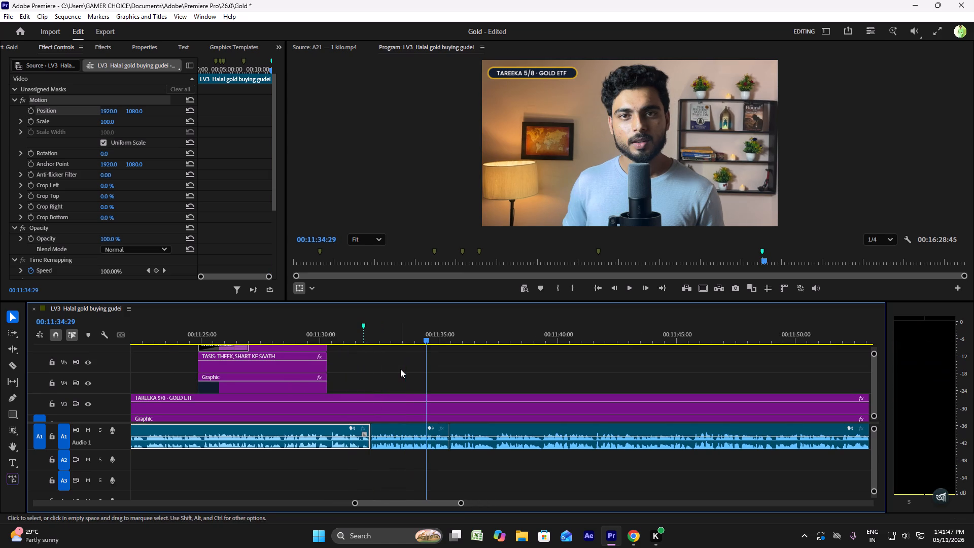
# Select the short zoom clip, check its Scale keyframes, and play it back from 00:11:32:07 to 00:11:38:11.
pyautogui.click(394, 325)
pyautogui.click(399, 375)
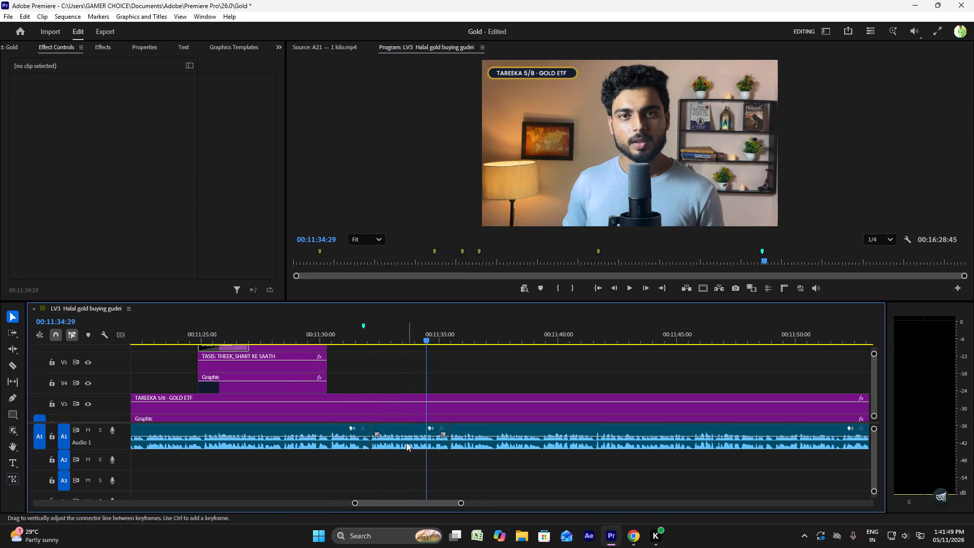
pyautogui.click(404, 449)
pyautogui.moveTo(429, 340); pyautogui.dragTo(390, 337)
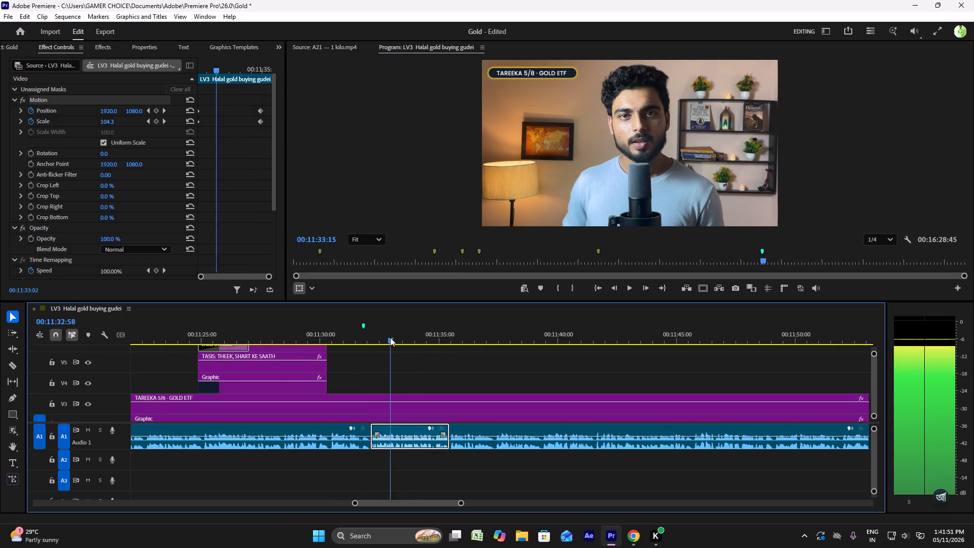
pyautogui.moveTo(390, 337); pyautogui.dragTo(381, 337)
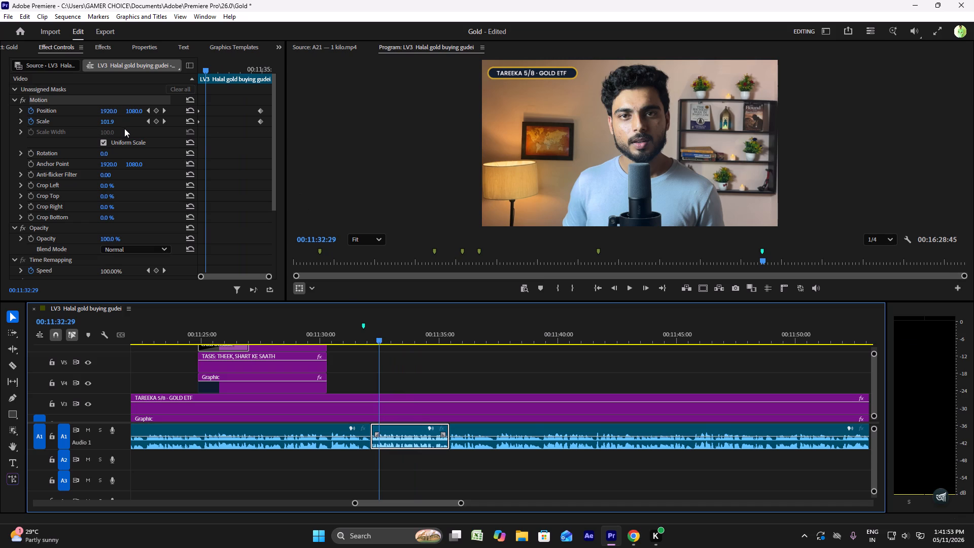
pyautogui.click(167, 118)
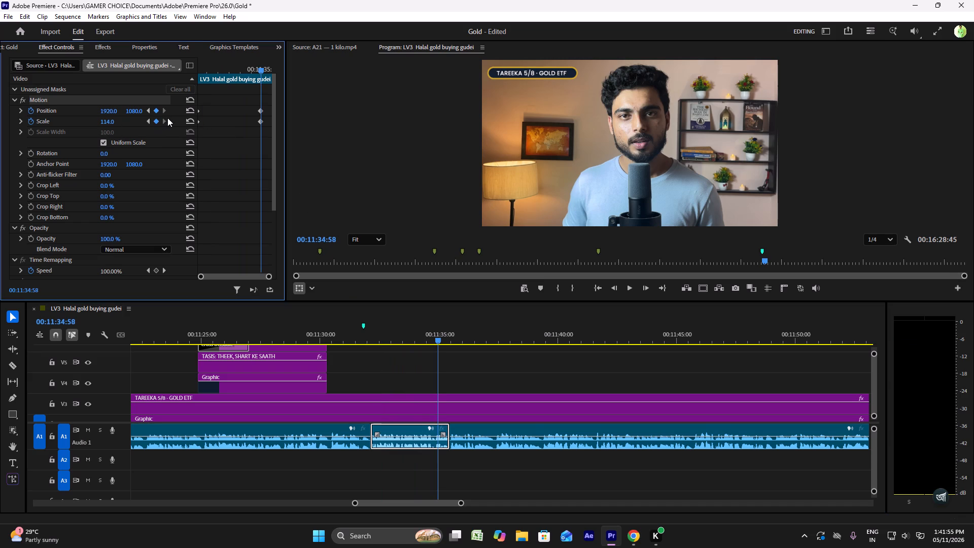
pyautogui.click(371, 333)
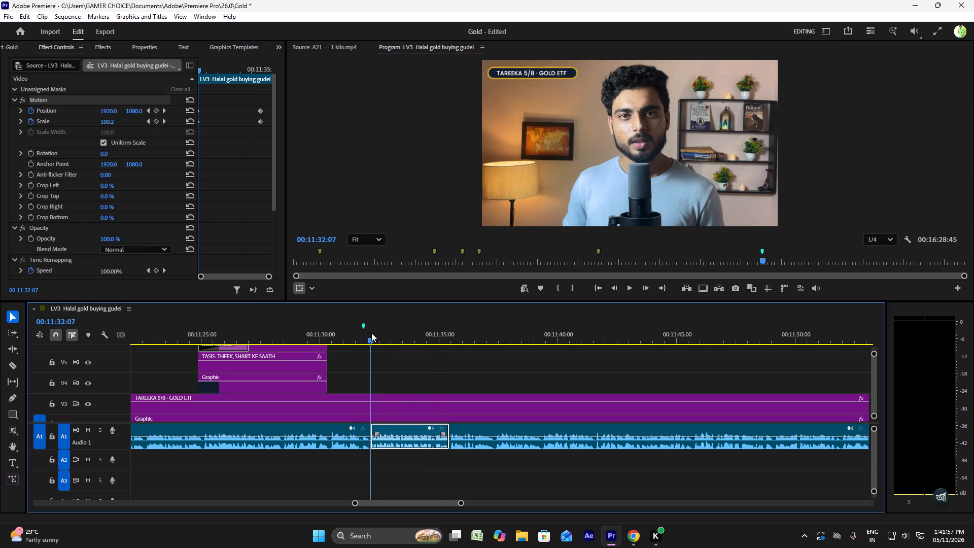
pyautogui.press('space')
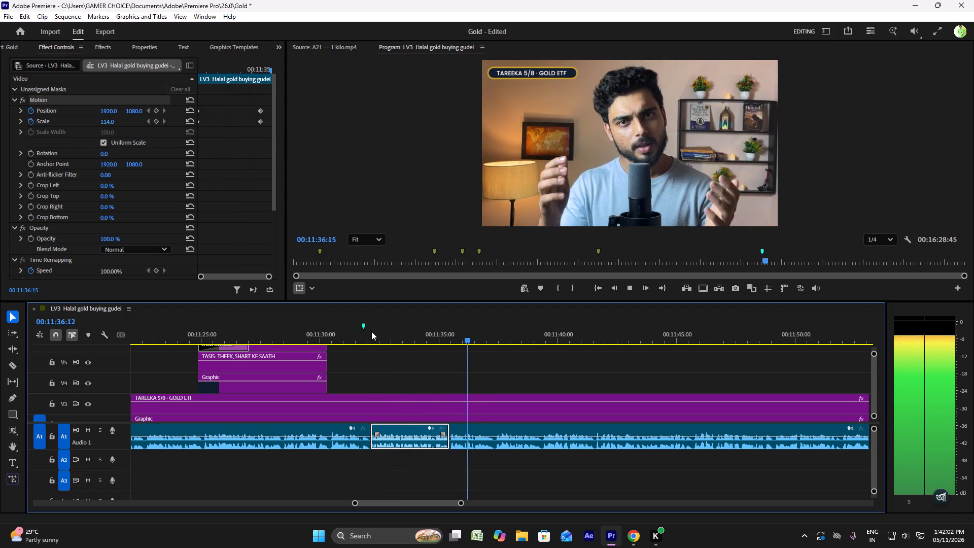
pyautogui.press('space')
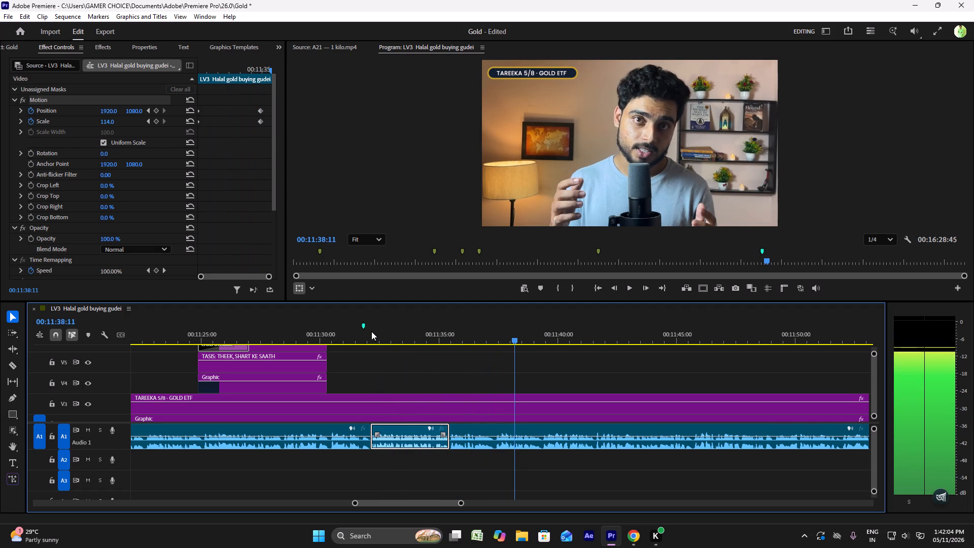
# Look up the brief's "Gold ETF — peela." cue with BOARD v5, then play the talking-head footage from about 00:11:35 to 00:11:37:57.
pyautogui.click(643, 533)
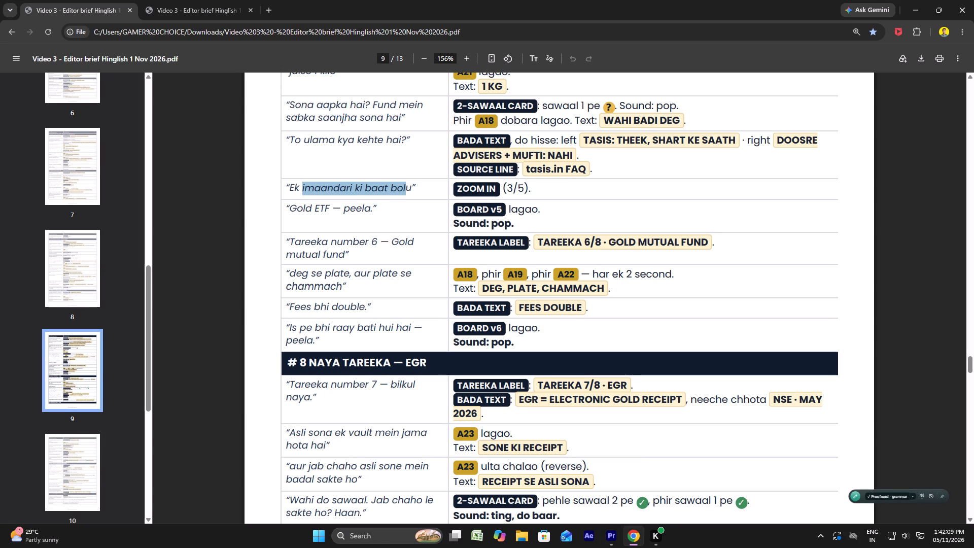
pyautogui.moveTo(379, 209); pyautogui.dragTo(286, 209)
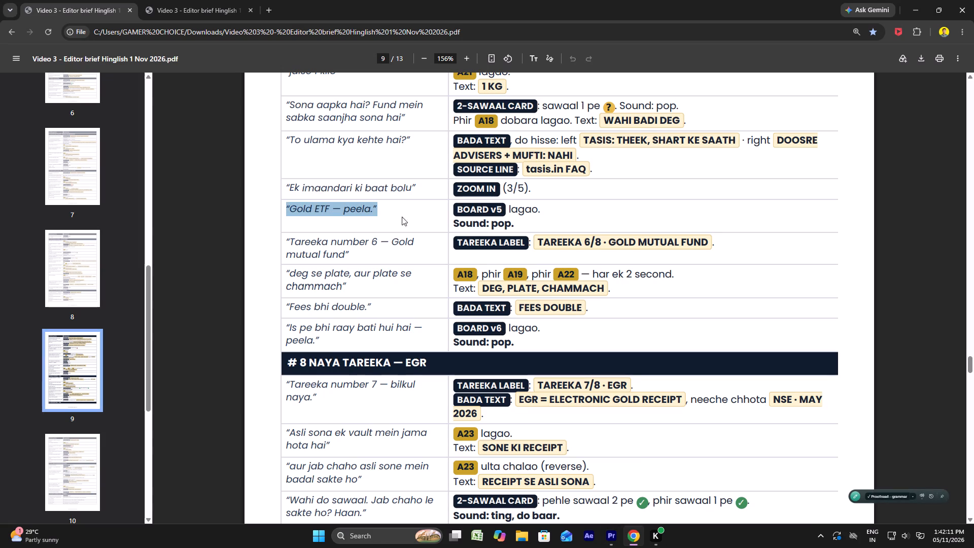
pyautogui.moveTo(502, 214); pyautogui.dragTo(452, 209)
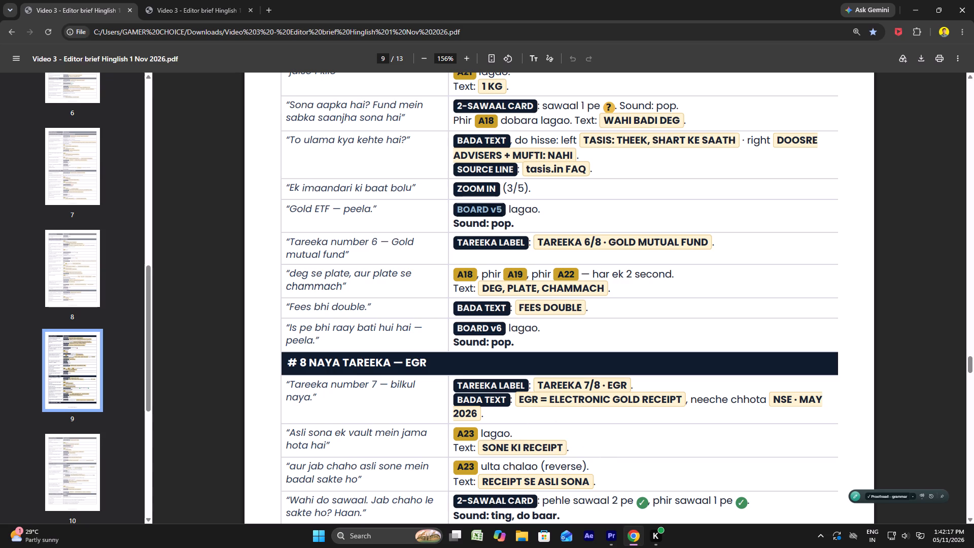
pyautogui.click(608, 539)
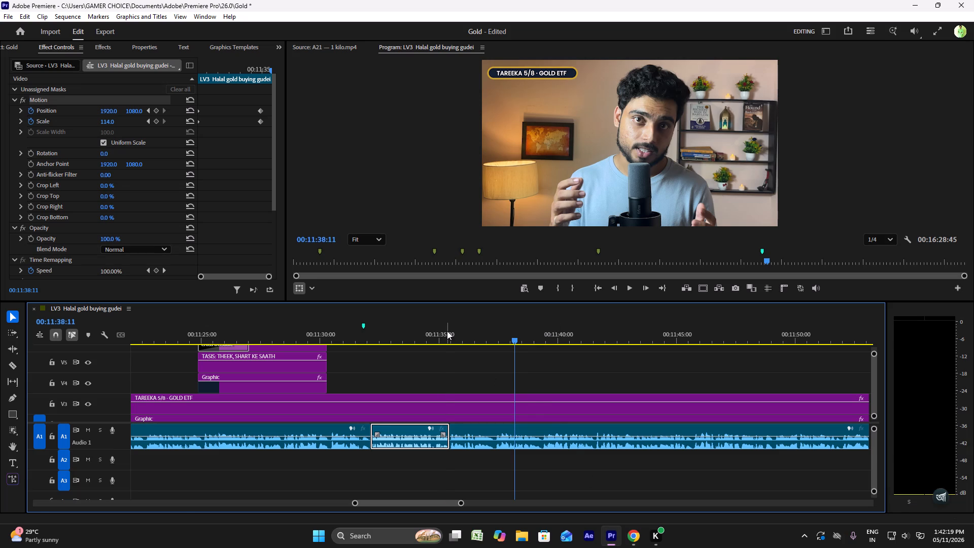
pyautogui.click(447, 331)
pyautogui.press('space')
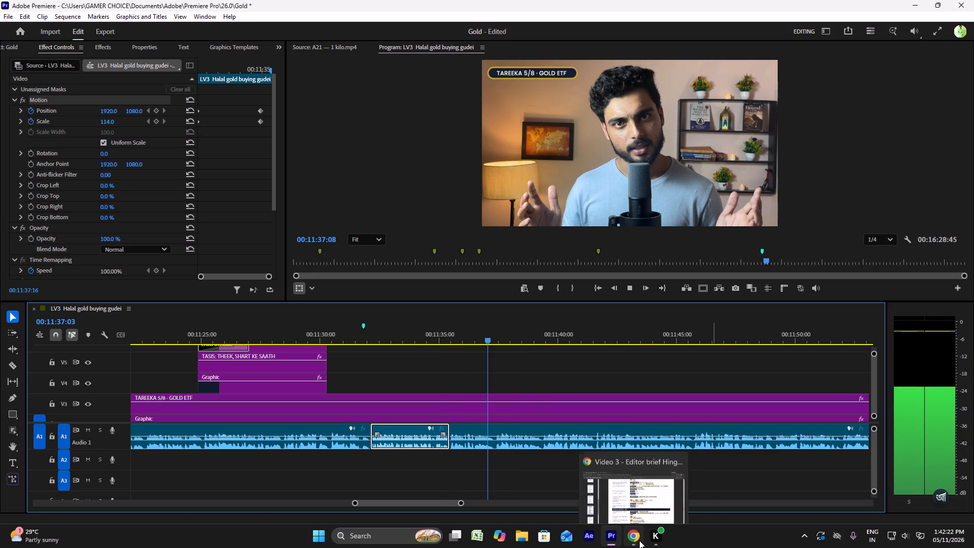
pyautogui.press('space')
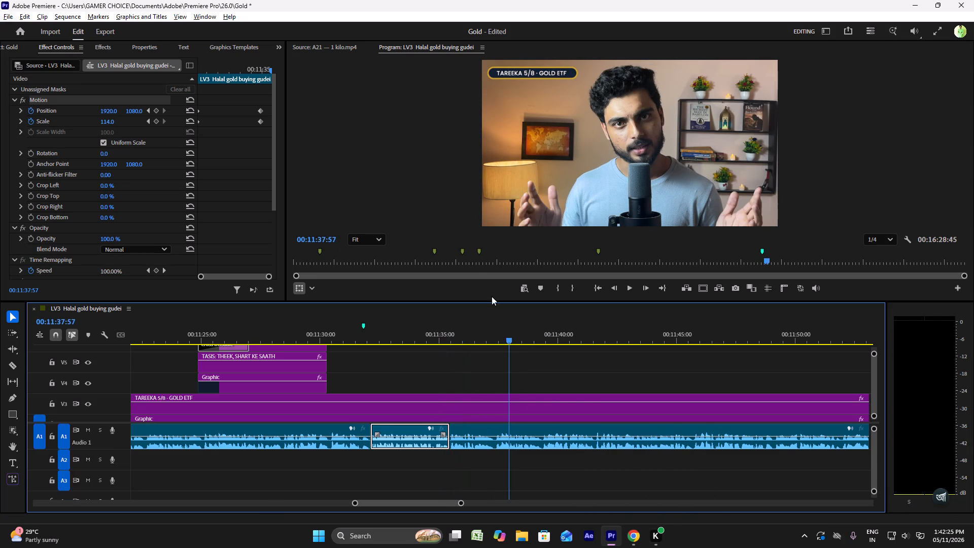
# Copy the "Level Up Your Videos" light transition clip on V5 at the 00:04:33:50 marker, with its linked audio.
pyautogui.click(478, 254)
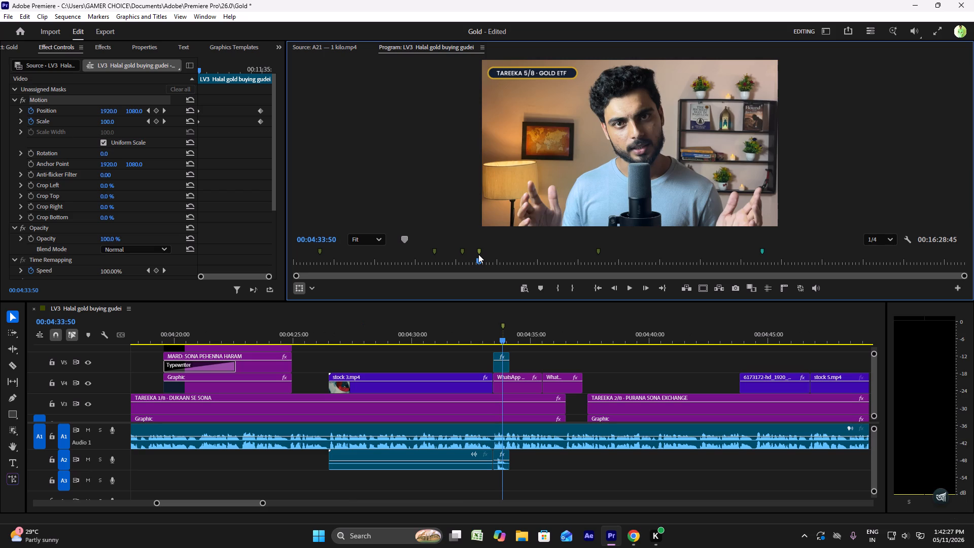
pyautogui.click(499, 364)
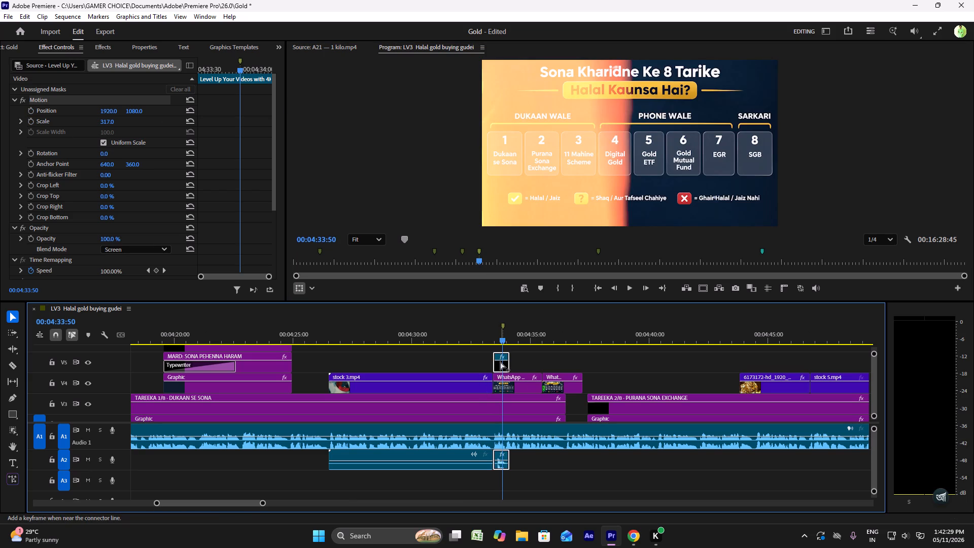
pyautogui.hotkey('ctrl', 'c')
pyautogui.hotkey('ctrl', 'c')
pyautogui.hotkey('ctrl', 'c')
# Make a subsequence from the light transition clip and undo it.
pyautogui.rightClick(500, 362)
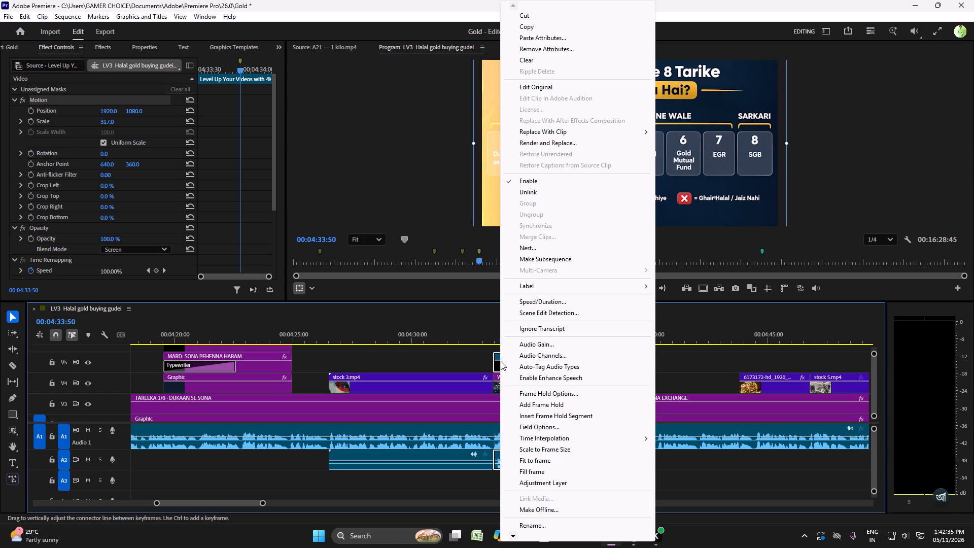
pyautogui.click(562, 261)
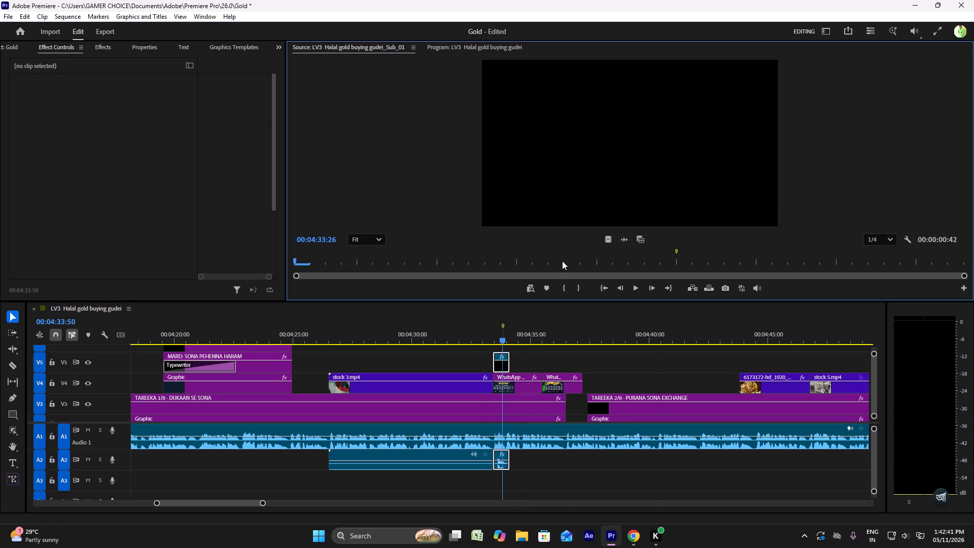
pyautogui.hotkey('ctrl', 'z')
# Lower the audio level of the original light transition clip on A2 at 00:04:33 and play it back.
pyautogui.keyDown('alt'); pyautogui.scroll(-6, 562, 275); pyautogui.keyUp('alt')
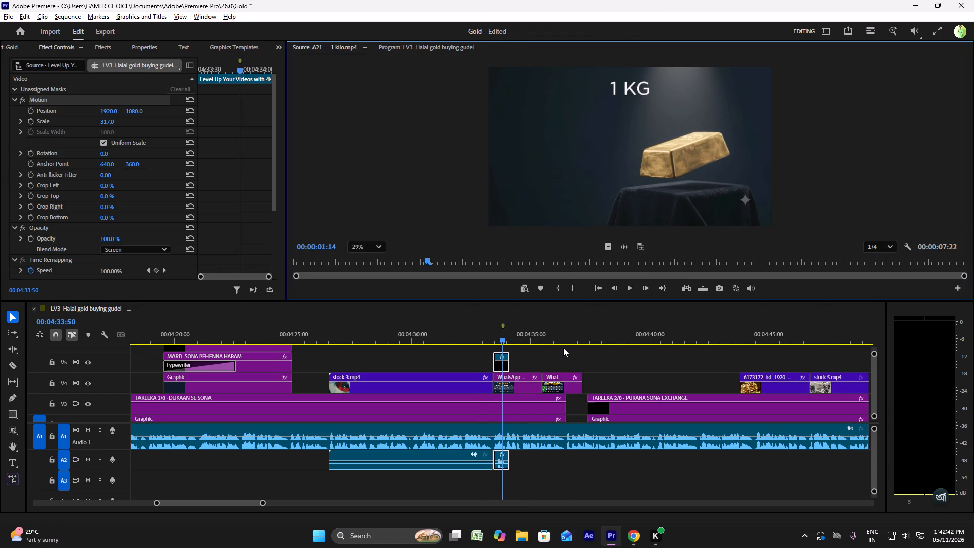
pyautogui.moveTo(500, 460); pyautogui.dragTo(496, 475)
pyautogui.click(493, 333)
pyautogui.press('space')
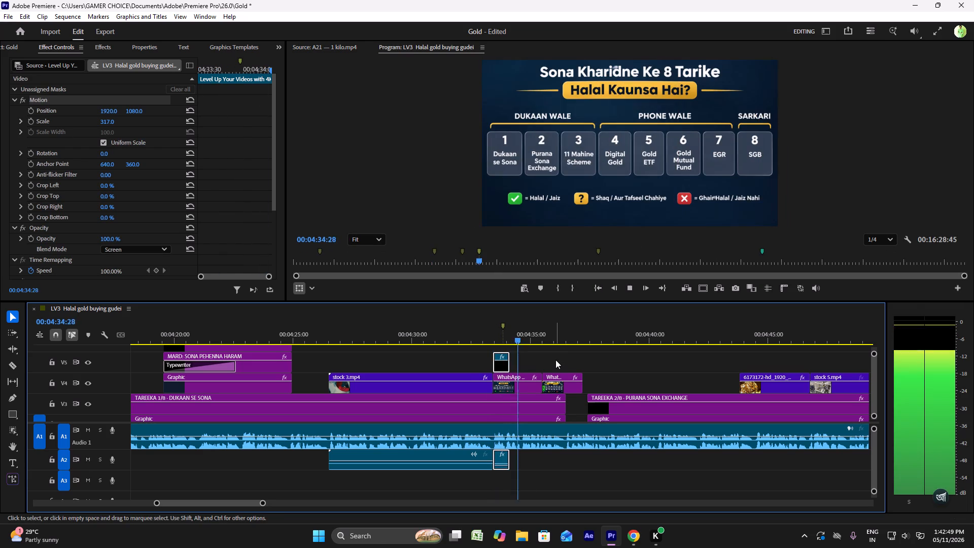
# Paste the copied light transition clip into the Gold ETF section at about 00:11:41, keeping only one copy.
pyautogui.keyDown('alt'); pyautogui.scroll(-6, 555, 360); pyautogui.keyUp('alt')
pyautogui.click(762, 256)
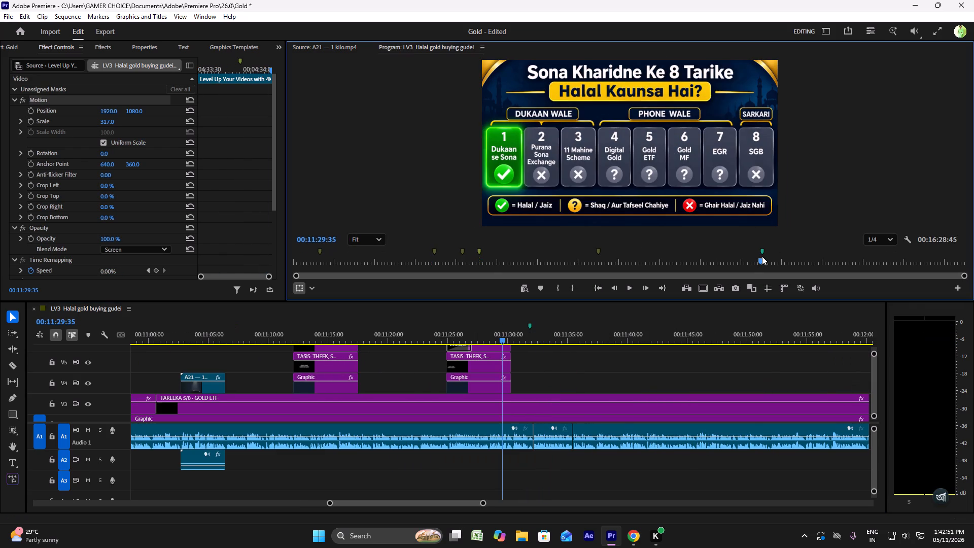
pyautogui.press('space')
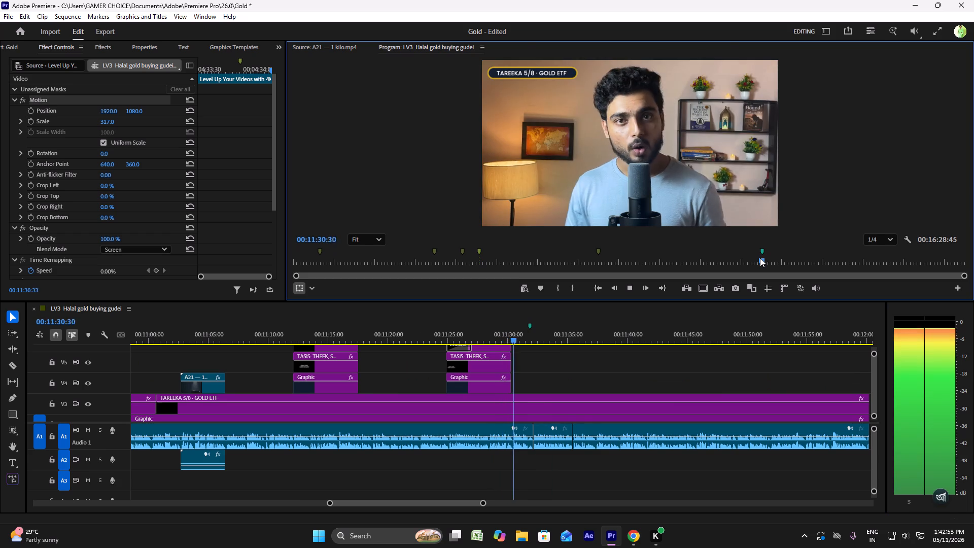
pyautogui.press('space')
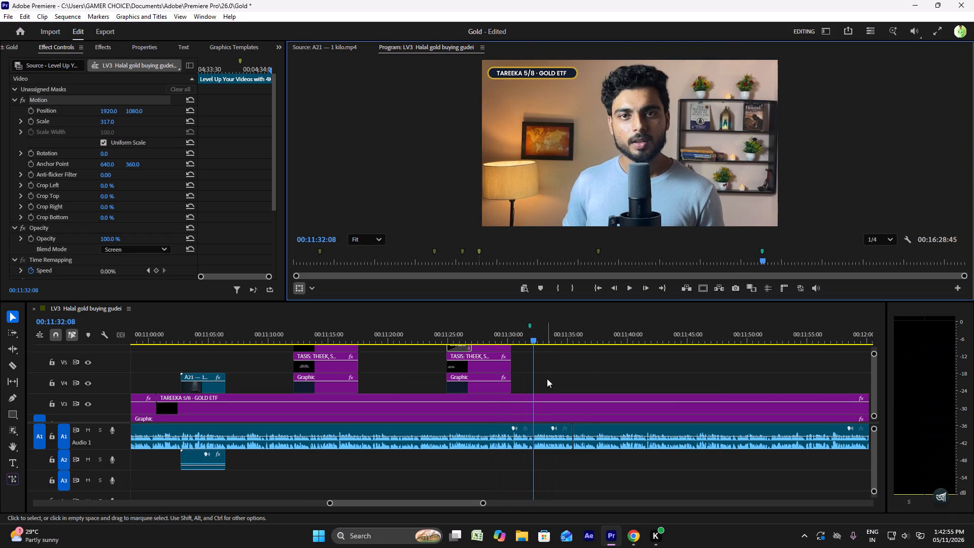
pyautogui.hotkey('ctrl', 'v')
pyautogui.keyDown('ctrl'); pyautogui.scroll(6, 547, 375); pyautogui.keyUp('ctrl')
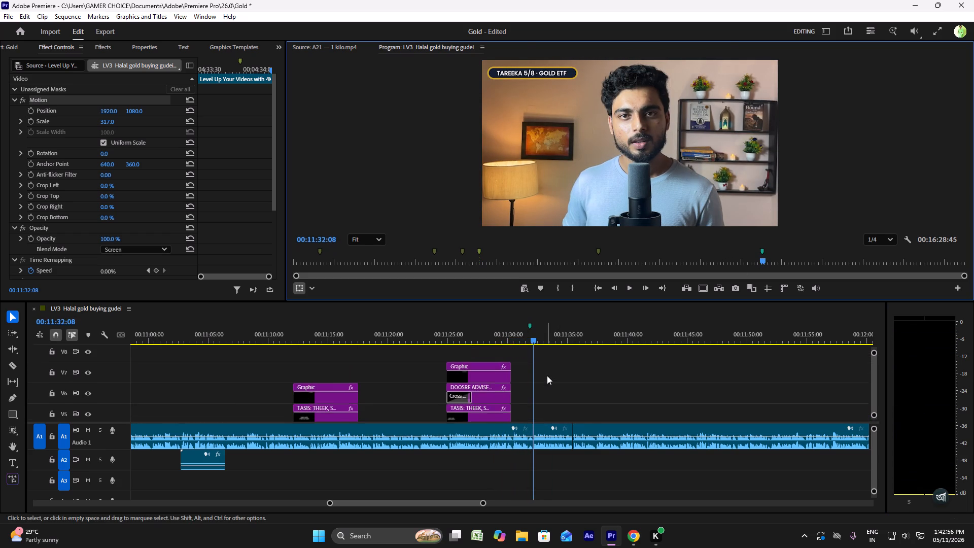
pyautogui.keyDown('ctrl'); pyautogui.scroll(2, 547, 375); pyautogui.keyUp('ctrl')
pyautogui.hotkey('ctrl', 'v')
pyautogui.hotkey('ctrl', 'v')
pyautogui.hotkey('ctrl', 'v')
pyautogui.hotkey('ctrl', 'v')
pyautogui.hotkey('ctrl', 'v')
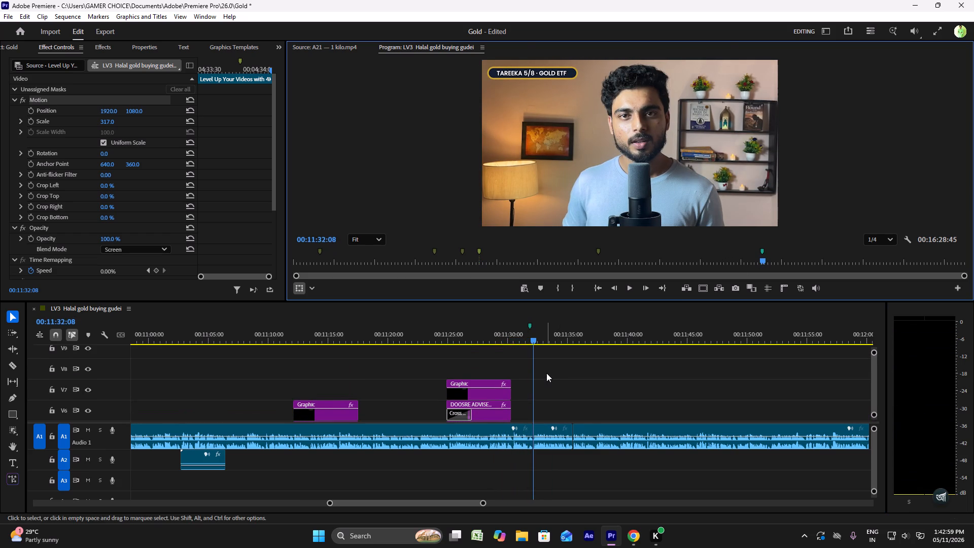
pyautogui.hotkey('ctrl', 'v')
pyautogui.hotkey('ctrl', 'v')
pyautogui.keyDown('ctrl'); pyautogui.click(643, 330); pyautogui.keyUp('ctrl')
pyautogui.hotkey('ctrl', 'v')
pyautogui.hotkey('ctrl', 'v')
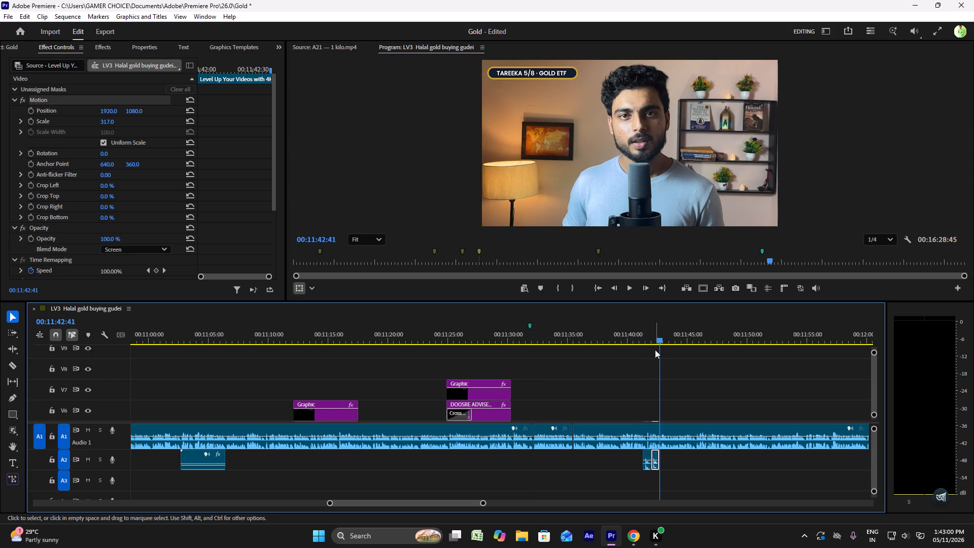
pyautogui.keyDown('ctrl'); pyautogui.scroll(-10, 655, 353); pyautogui.keyUp('ctrl')
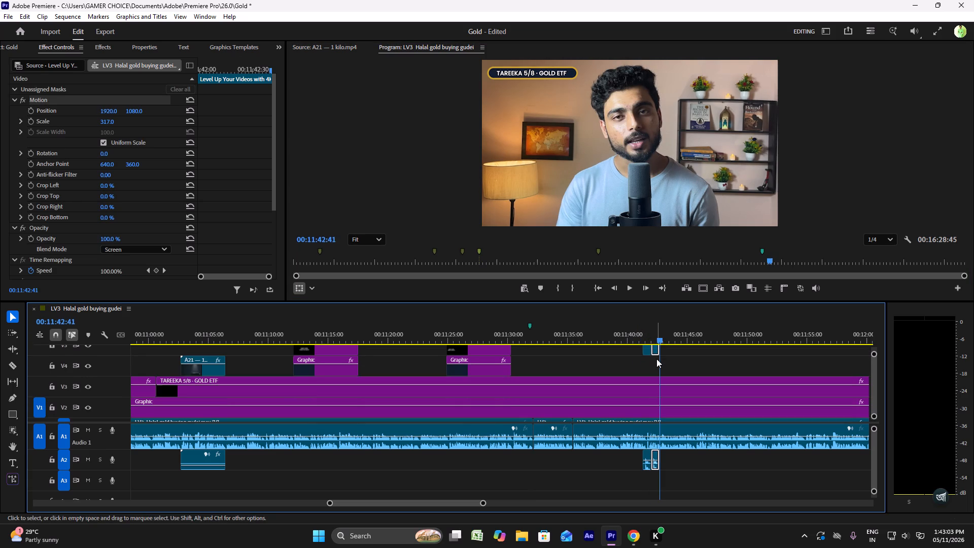
pyautogui.press('Delete')
# Move the pasted transition clip to about 00:11:30, right after the TASIS graphics, and play back through the zoom.
pyautogui.moveTo(647, 354); pyautogui.dragTo(590, 353)
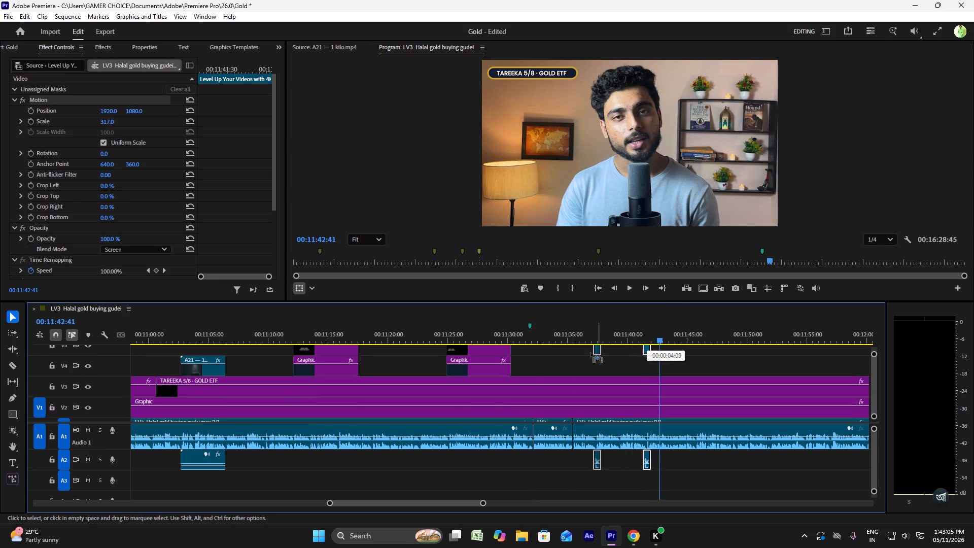
pyautogui.moveTo(590, 353); pyautogui.dragTo(518, 353)
pyautogui.click(510, 337)
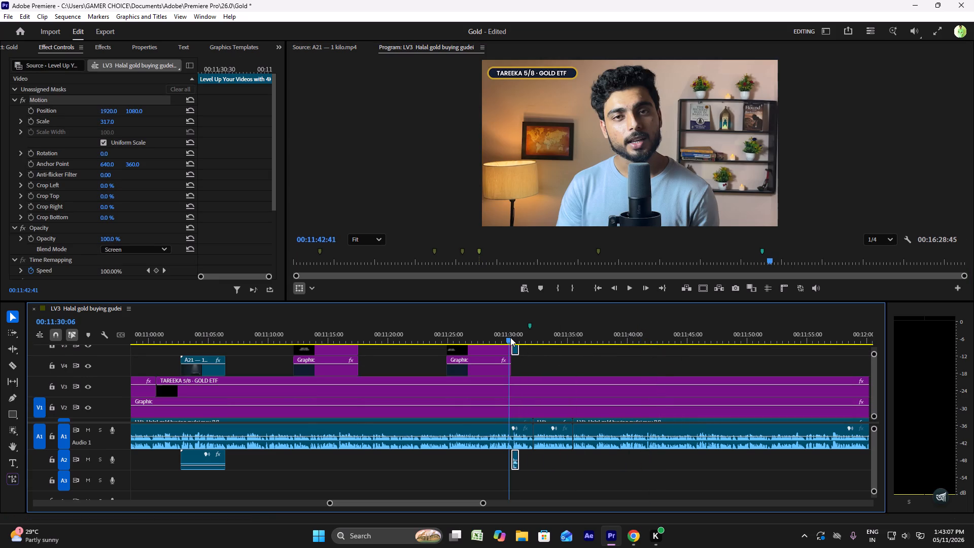
pyautogui.press('space')
pyautogui.keyDown('alt'); pyautogui.scroll(5, 510, 338); pyautogui.keyUp('alt')
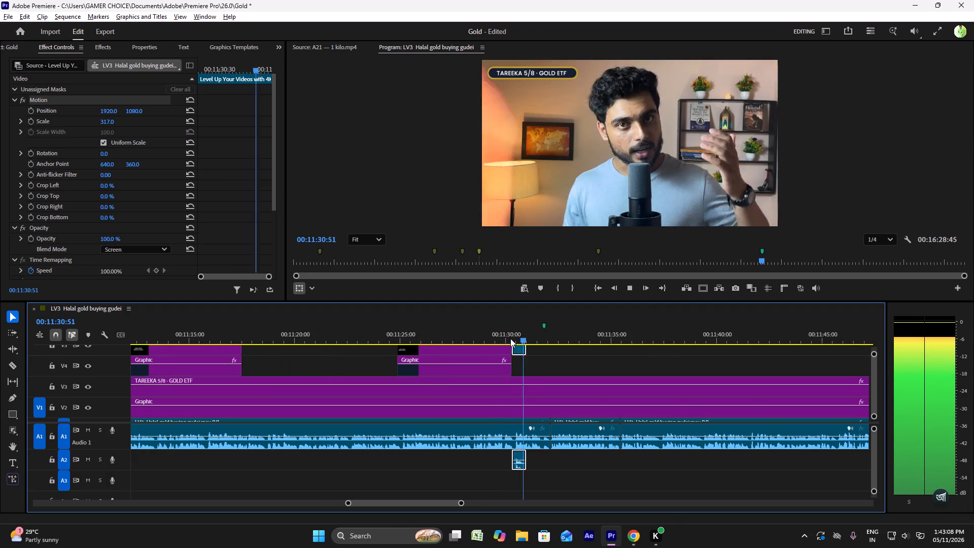
pyautogui.scroll(-5, 519, 342)
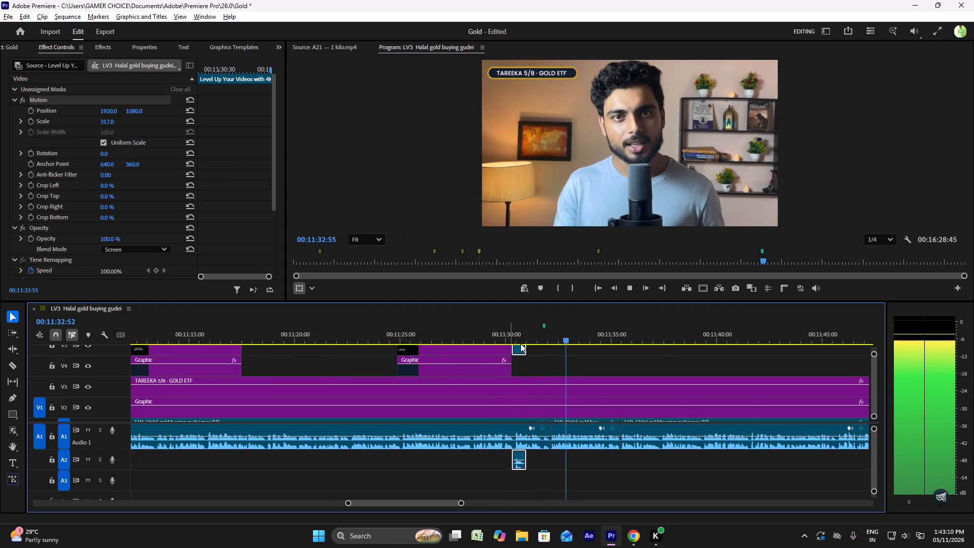
# Move the light transition clip onto V4 at the talking-head cut around 00:11:35:27 and play it back.
pyautogui.moveTo(522, 354); pyautogui.dragTo(591, 357)
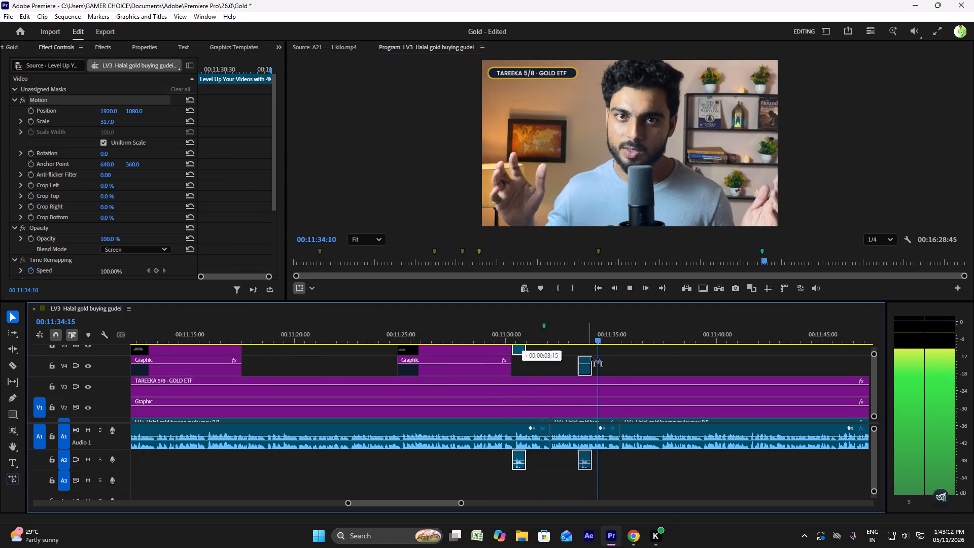
pyautogui.moveTo(591, 357); pyautogui.dragTo(631, 360)
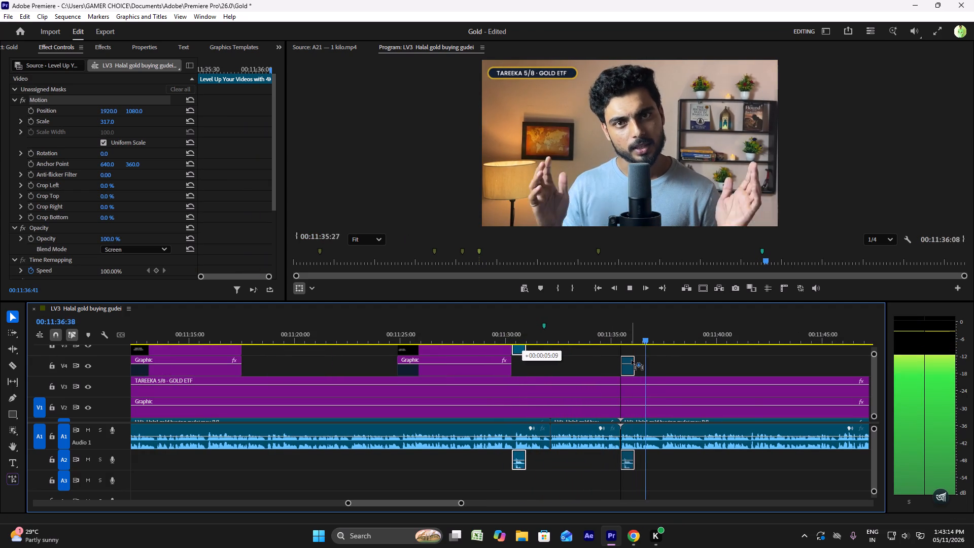
pyautogui.click(607, 338)
pyautogui.press('space')
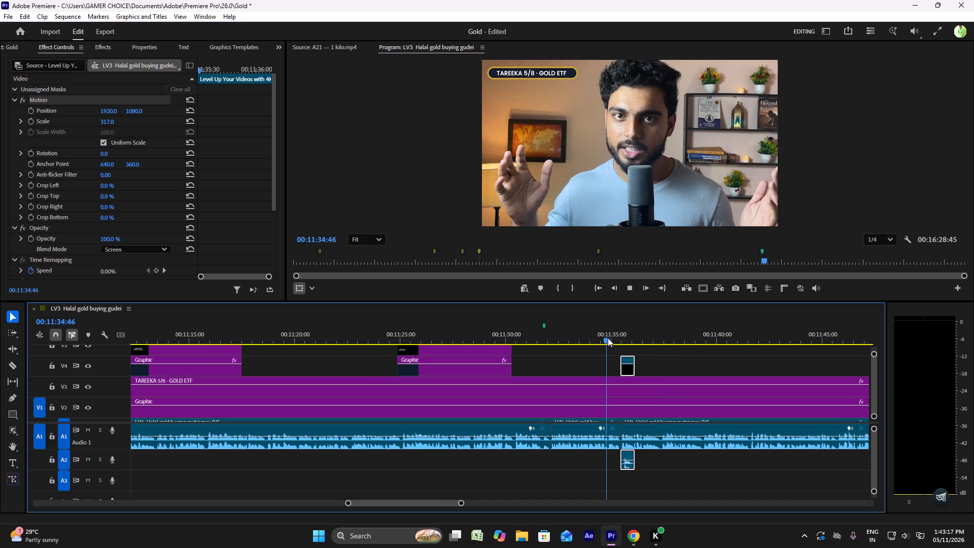
pyautogui.scroll(-6, 608, 338)
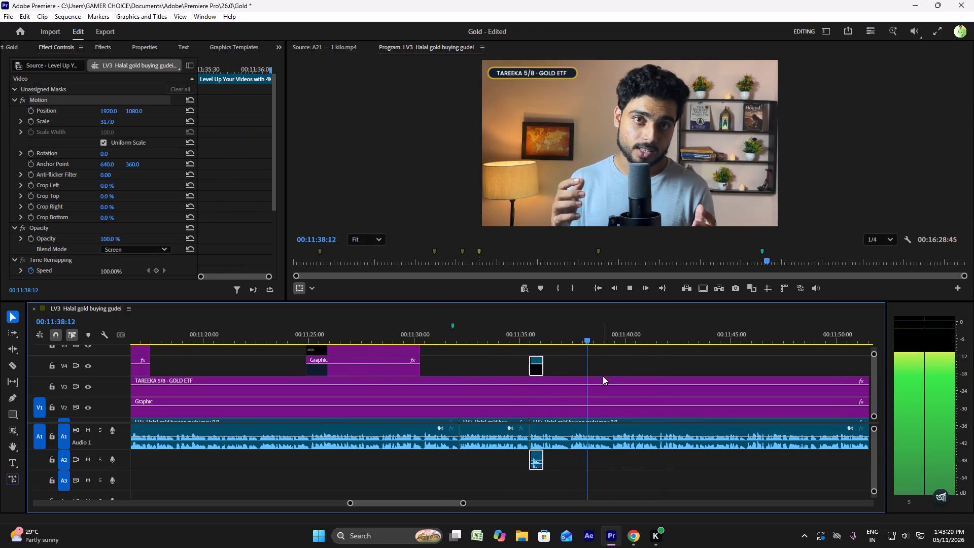
pyautogui.keyDown('ctrl'); pyautogui.scroll(-4, 602, 377); pyautogui.keyUp('ctrl')
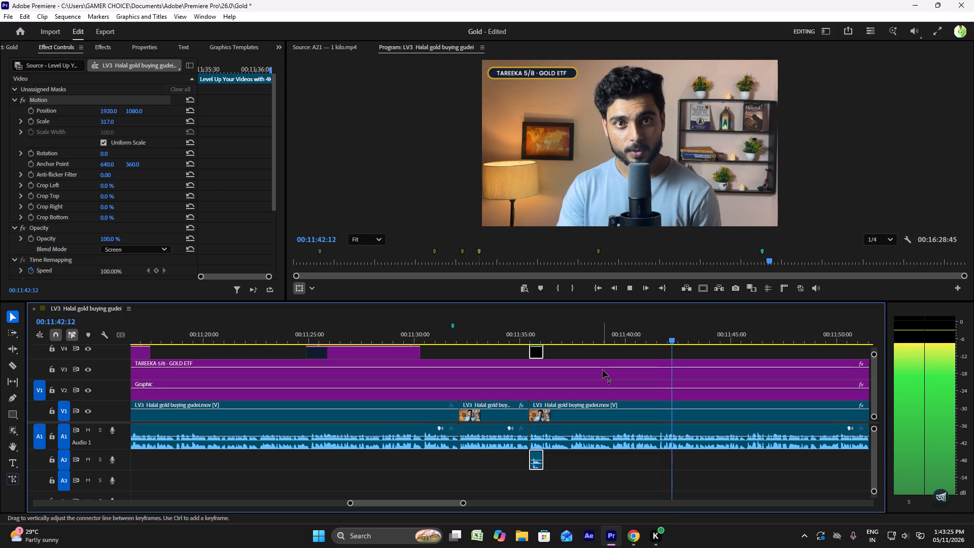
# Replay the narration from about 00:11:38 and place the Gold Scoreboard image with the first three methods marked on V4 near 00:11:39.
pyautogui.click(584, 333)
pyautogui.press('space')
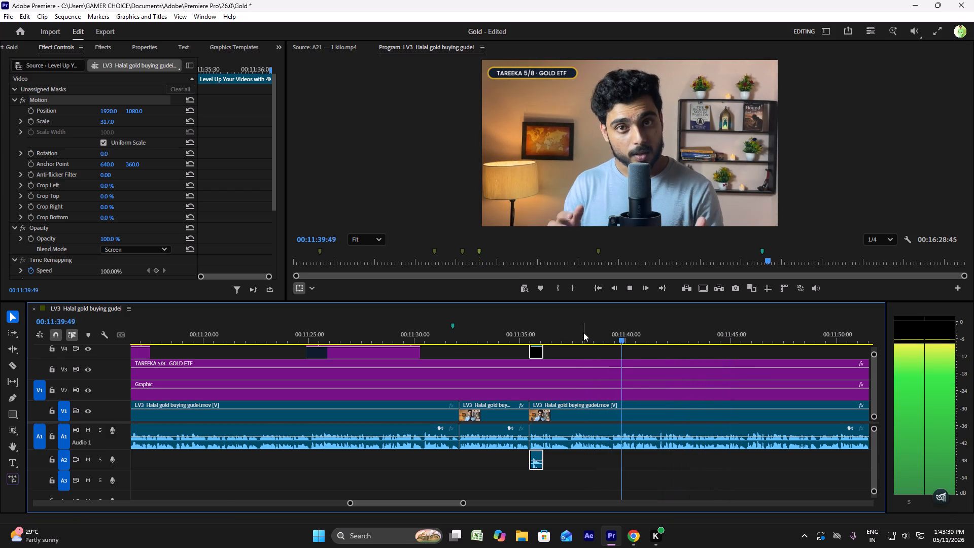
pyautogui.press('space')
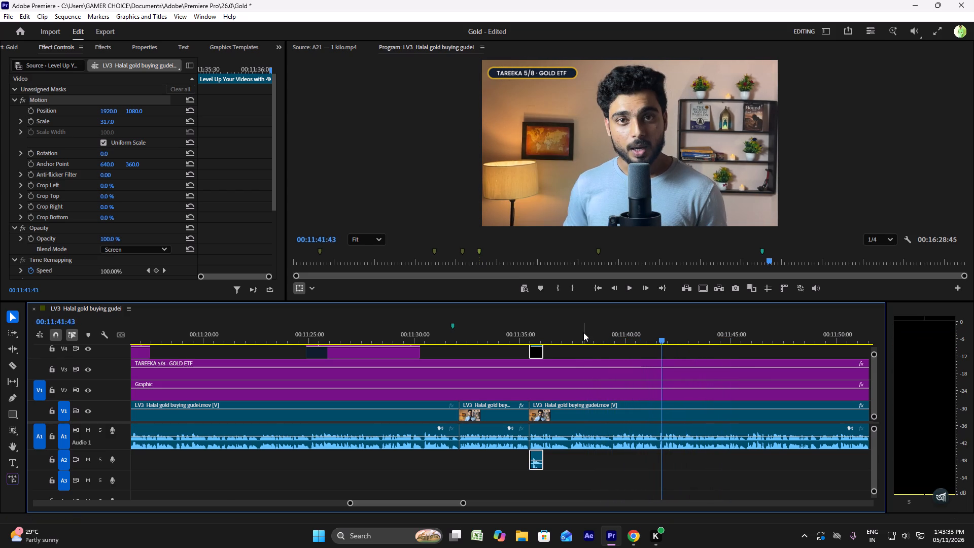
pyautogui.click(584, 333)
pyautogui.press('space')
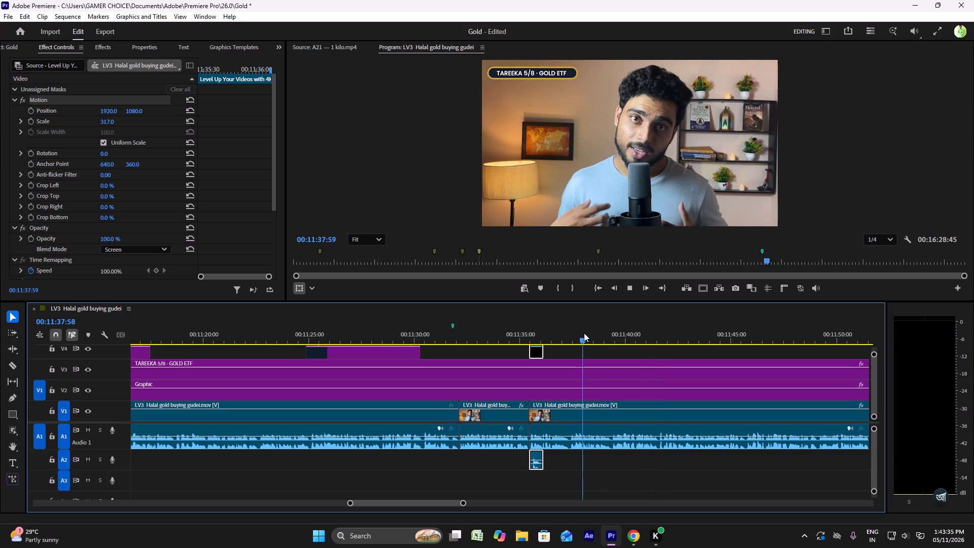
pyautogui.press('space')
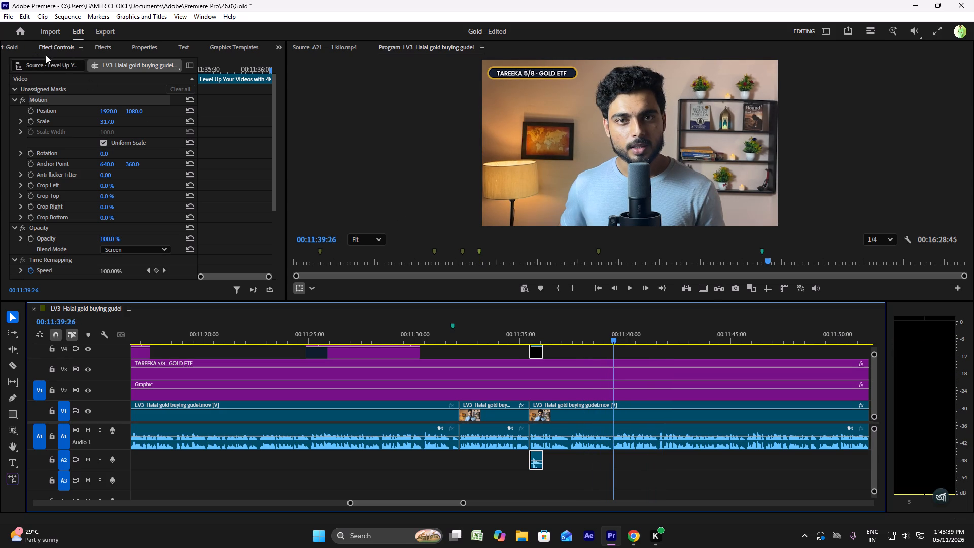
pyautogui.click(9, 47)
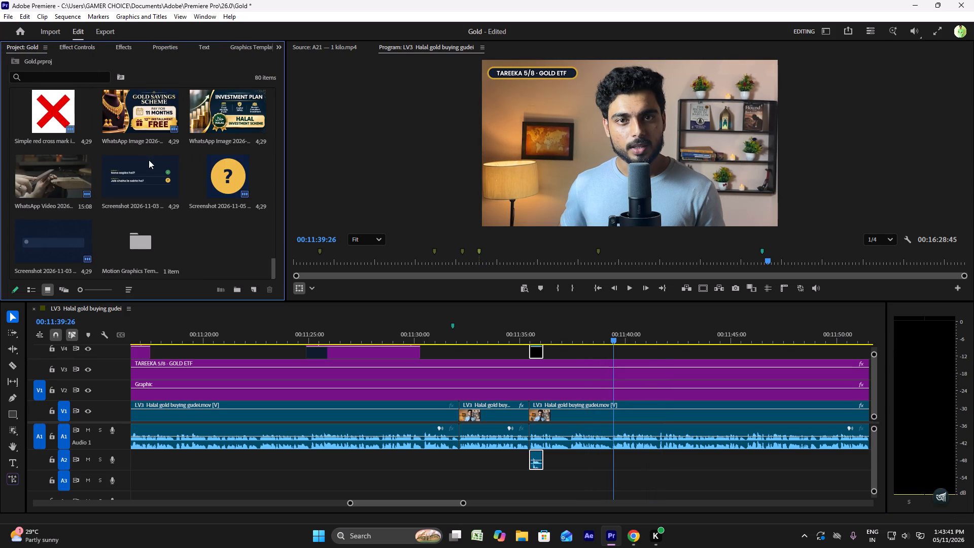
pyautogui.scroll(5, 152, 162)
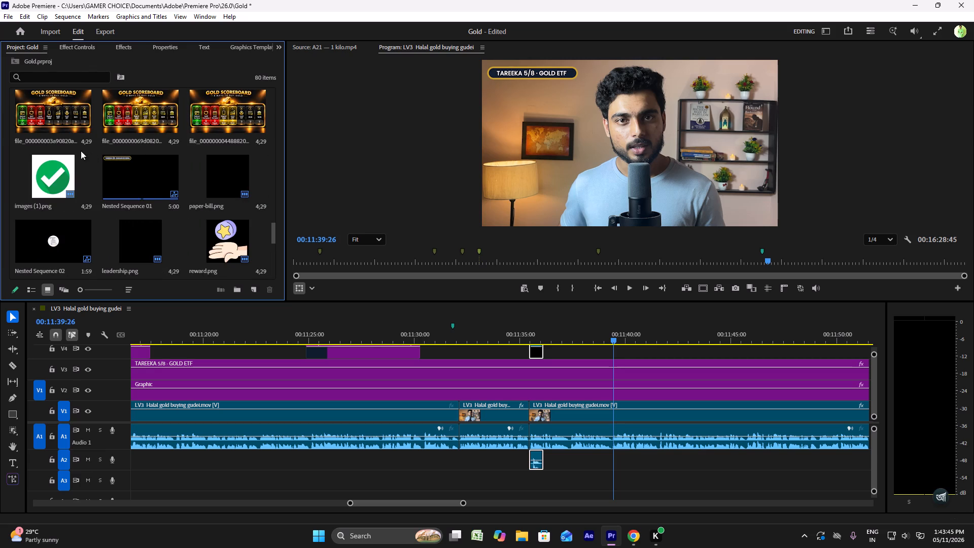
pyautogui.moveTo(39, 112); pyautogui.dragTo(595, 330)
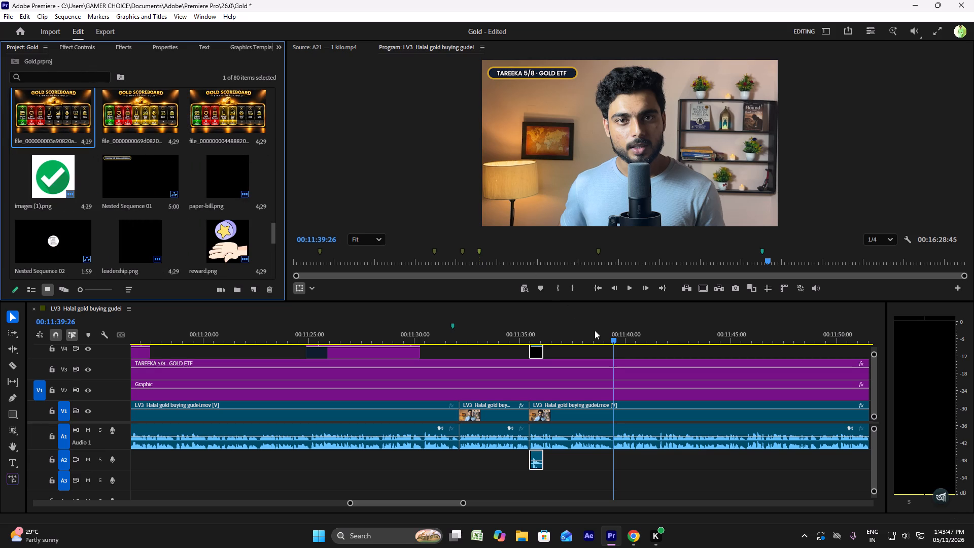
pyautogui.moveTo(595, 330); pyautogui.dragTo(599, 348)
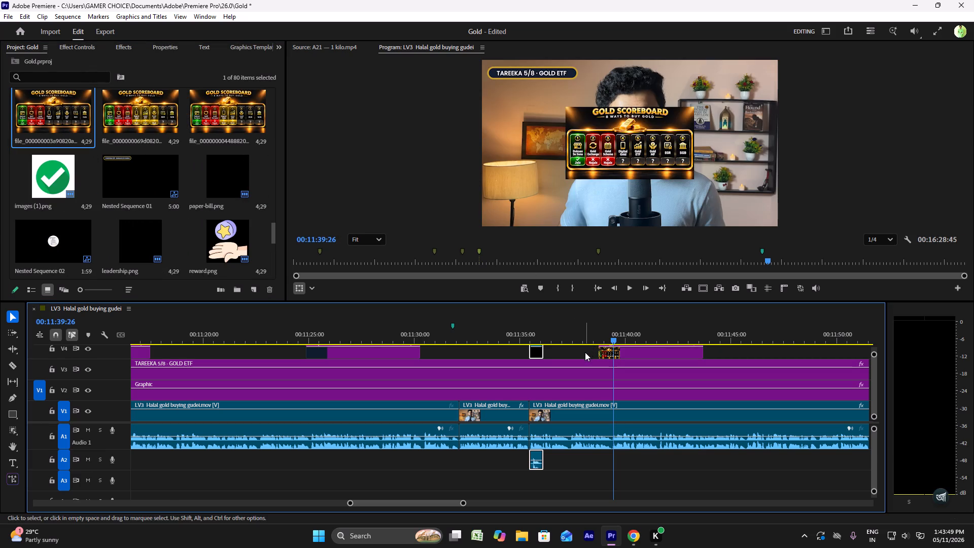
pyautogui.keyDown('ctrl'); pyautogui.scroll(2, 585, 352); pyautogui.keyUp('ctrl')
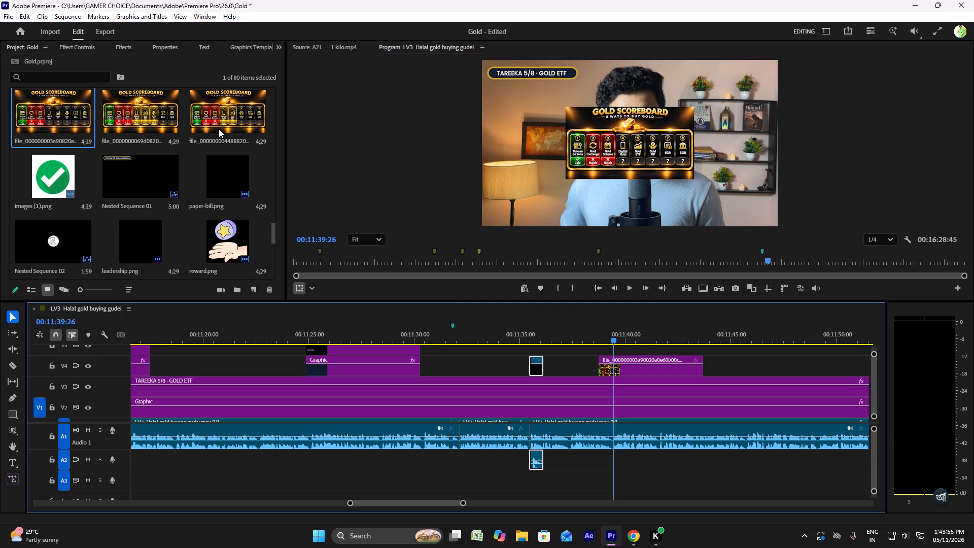
# Overwrite the Gold Scoreboard image on V4 near 00:11:39 with the Sona Kharidne Ke 8 Tarike image marking methods one to four.
pyautogui.scroll(3, 219, 129)
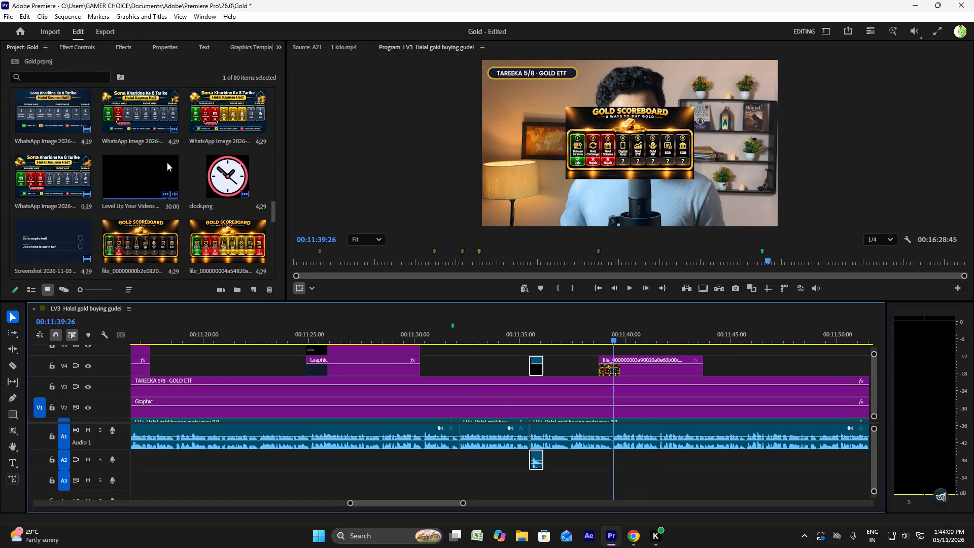
pyautogui.scroll(-2, 167, 162)
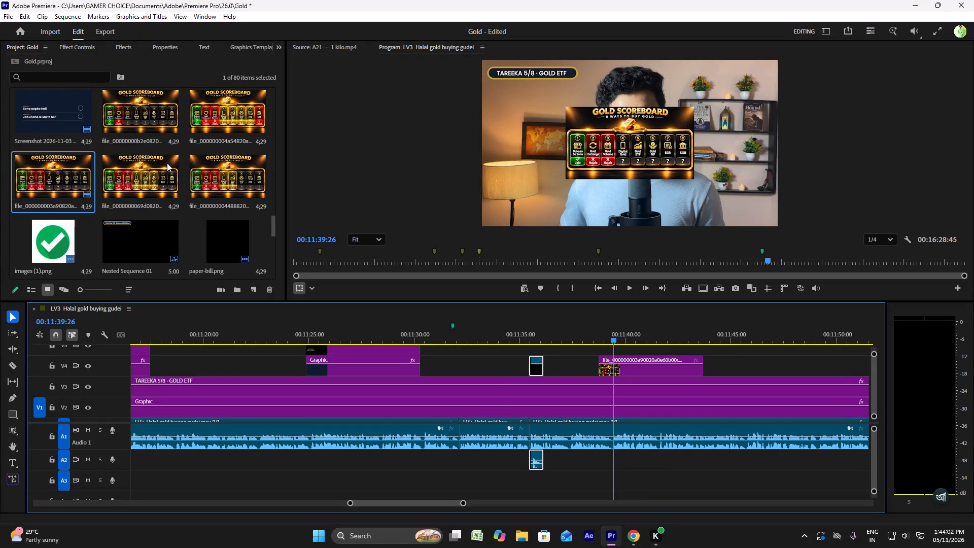
pyautogui.scroll(1, 167, 163)
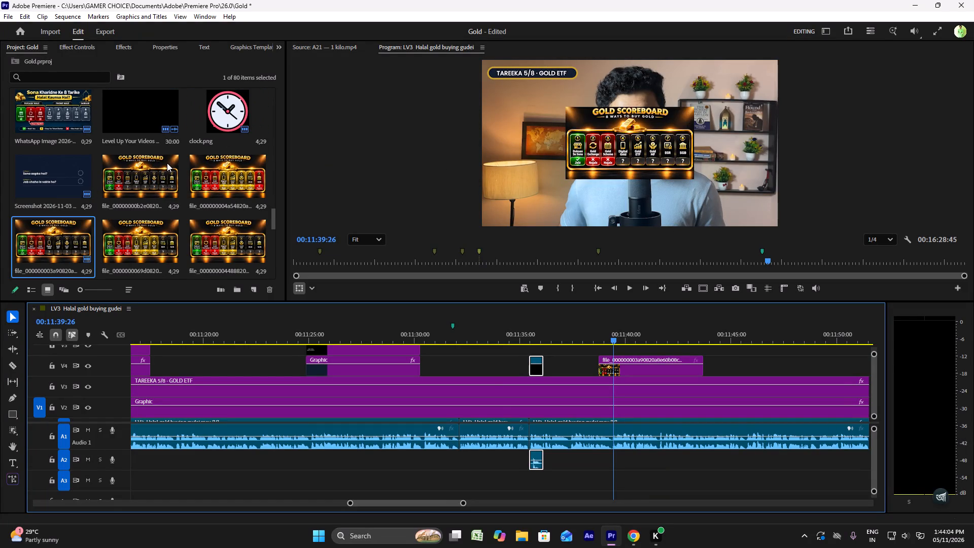
pyautogui.scroll(2, 167, 163)
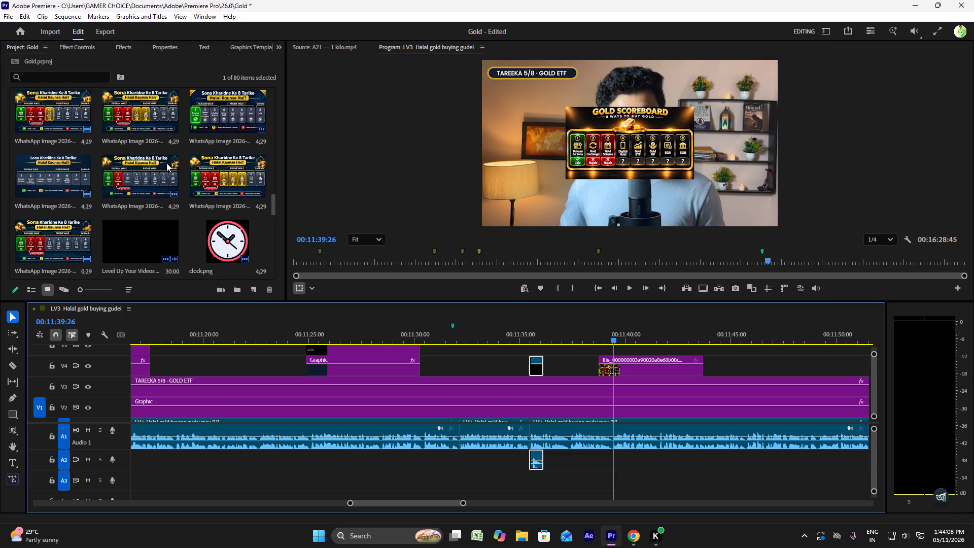
pyautogui.moveTo(49, 120); pyautogui.dragTo(306, 187)
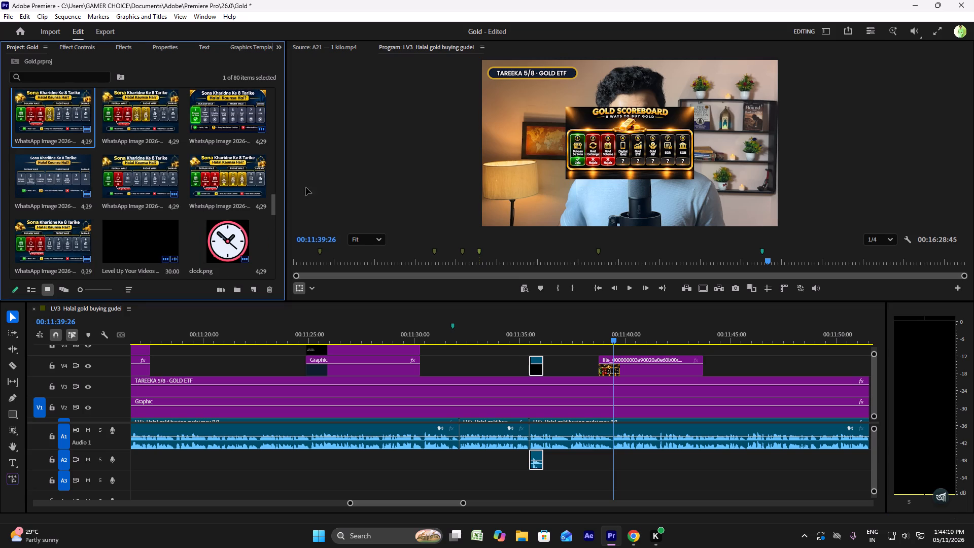
pyautogui.moveTo(306, 187); pyautogui.dragTo(604, 362)
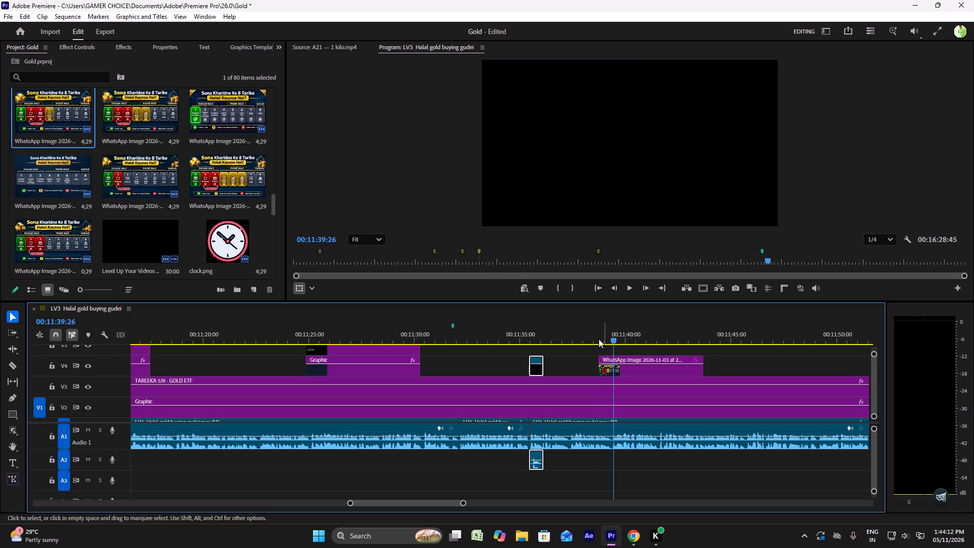
# Place the Sona Kharidne Ke 8 Tarike image with five methods marked through Gold ETF on V4 at about 00:11:40:40.
pyautogui.moveTo(143, 118); pyautogui.dragTo(607, 295)
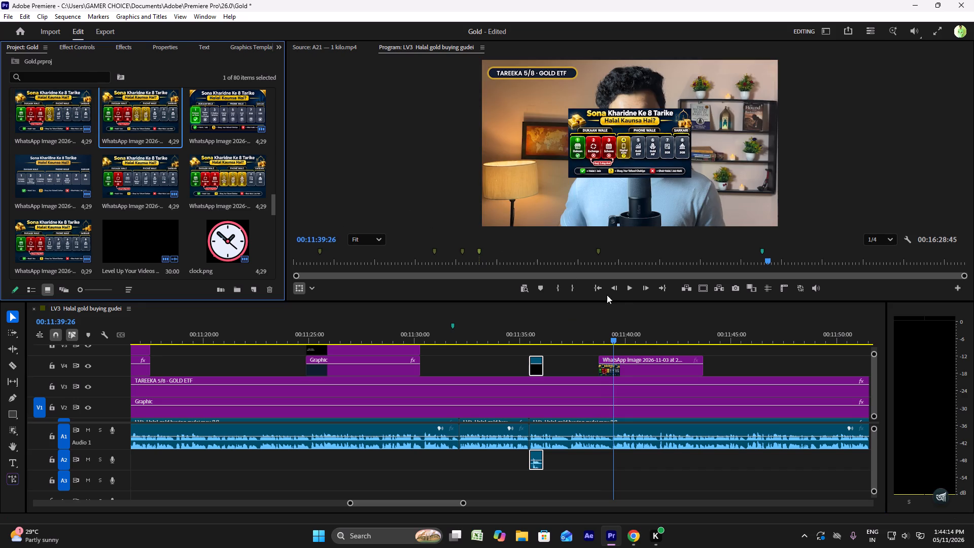
pyautogui.moveTo(607, 295); pyautogui.dragTo(640, 358)
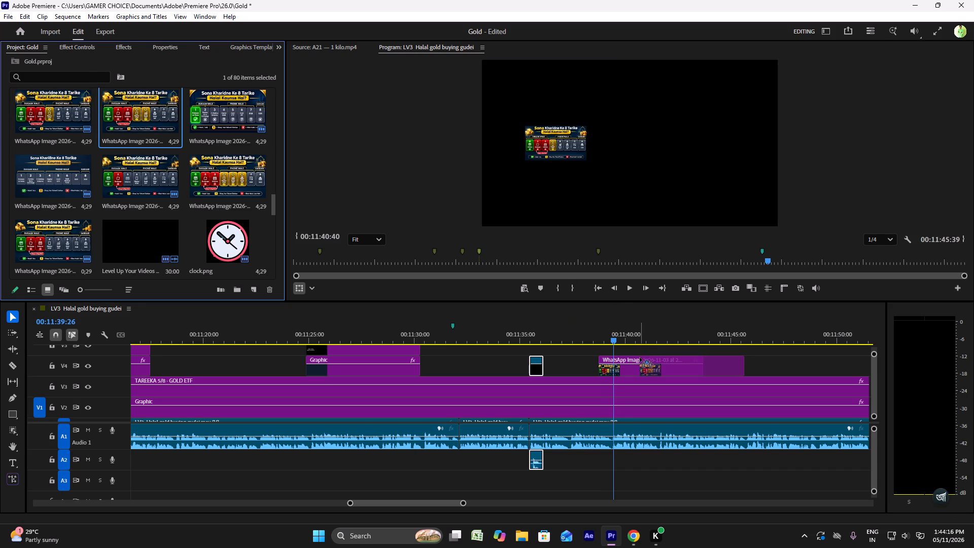
pyautogui.moveTo(640, 358); pyautogui.dragTo(639, 358)
# Look through the project media to compare the Sona Kharidne Ke 8 Tarike and Gold Scoreboard image versions.
pyautogui.scroll(6, 149, 96)
pyautogui.scroll(-2, 163, 108)
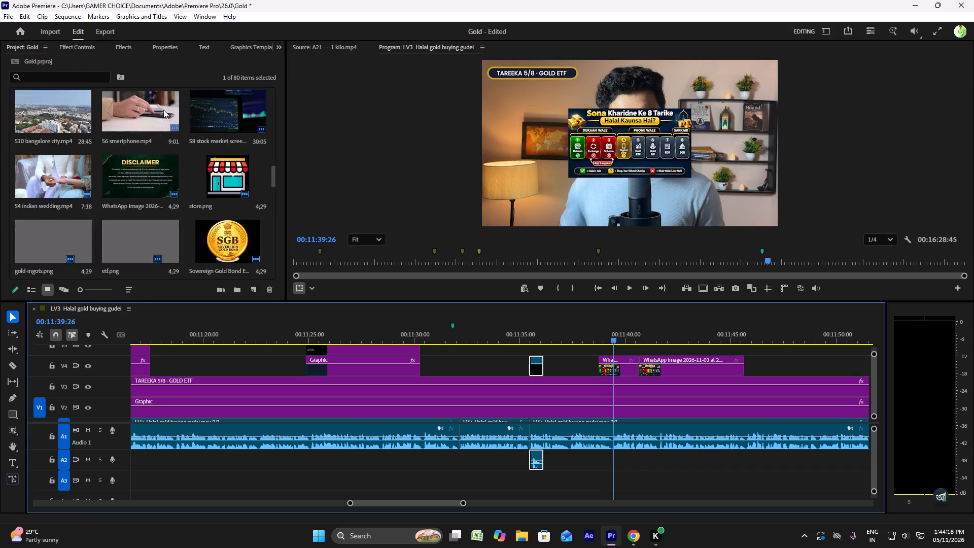
pyautogui.scroll(-4, 163, 110)
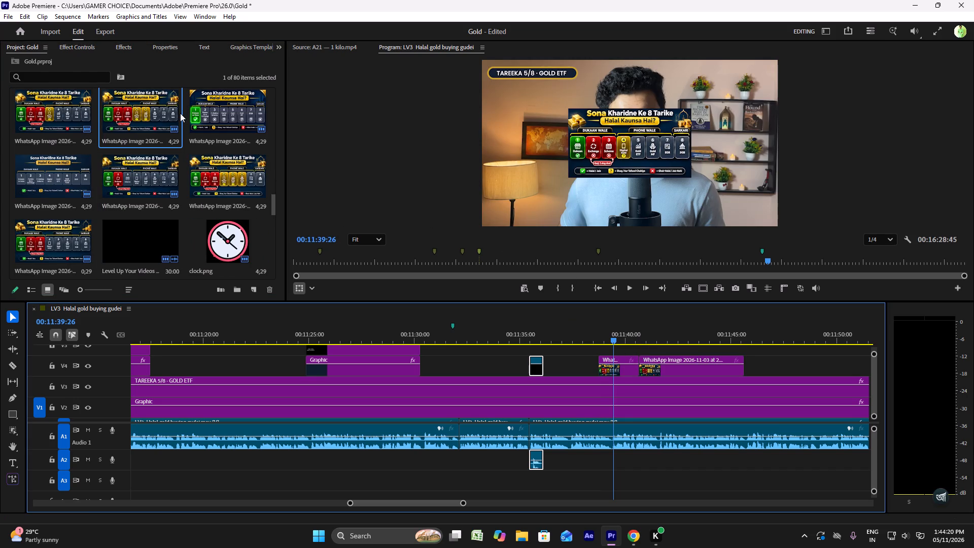
pyautogui.scroll(-1, 180, 113)
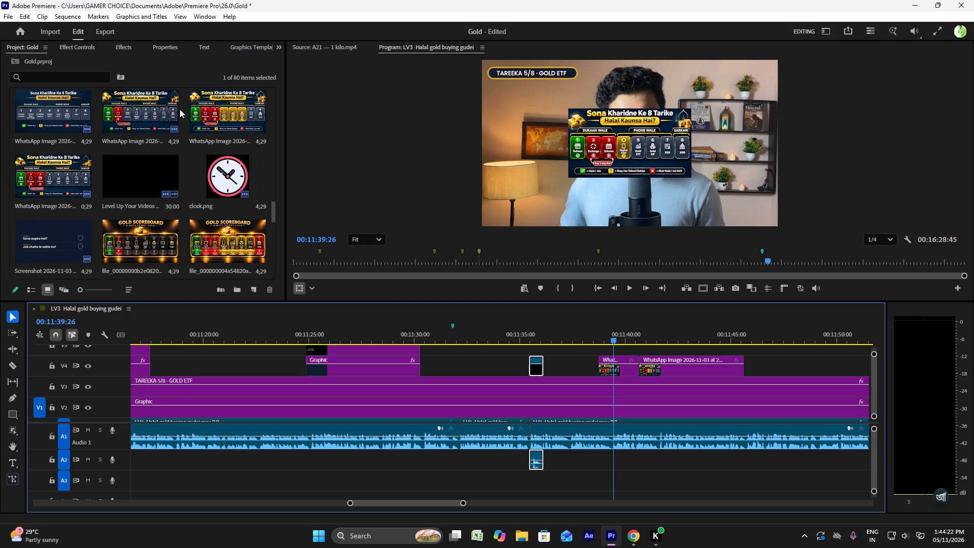
pyautogui.scroll(15, 180, 108)
pyautogui.scroll(-12, 180, 104)
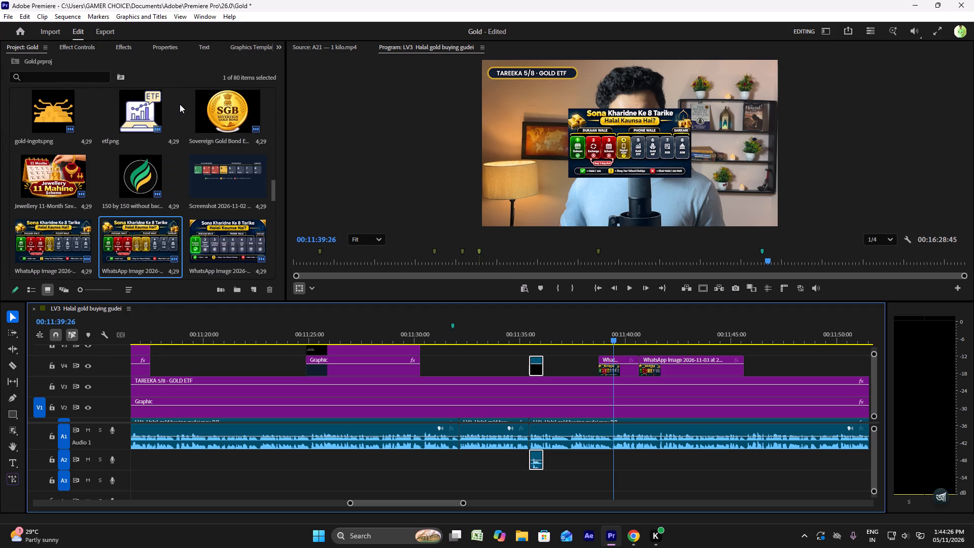
pyautogui.scroll(-2, 180, 104)
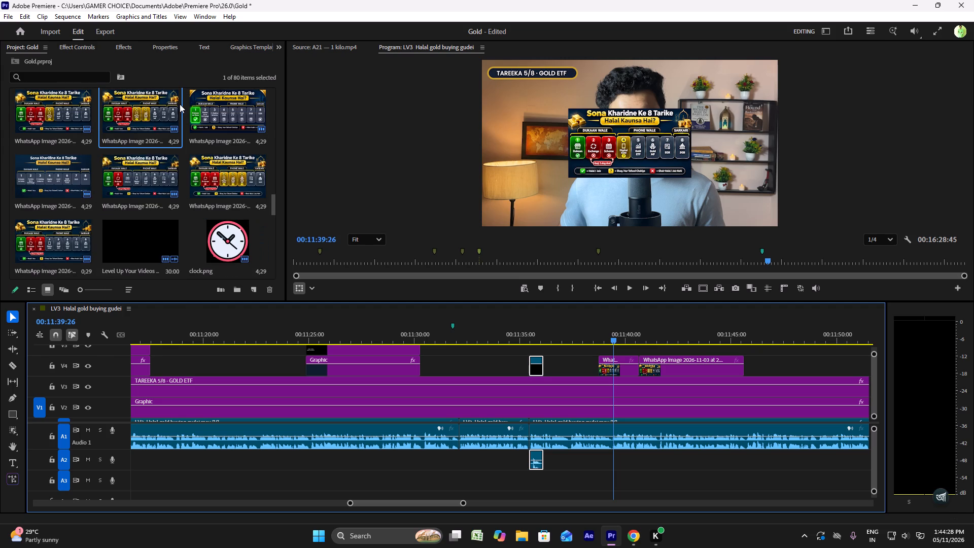
pyautogui.scroll(-1, 179, 104)
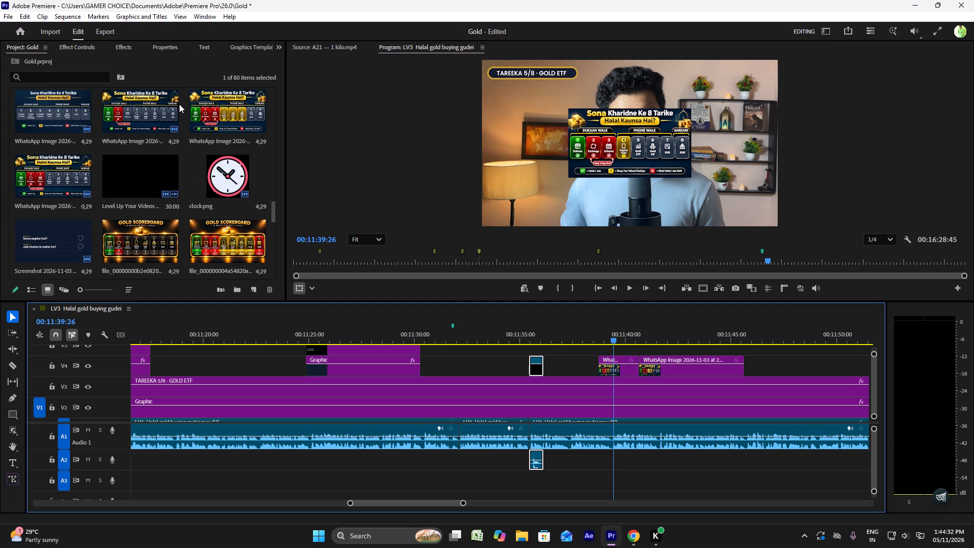
pyautogui.scroll(-2, 179, 104)
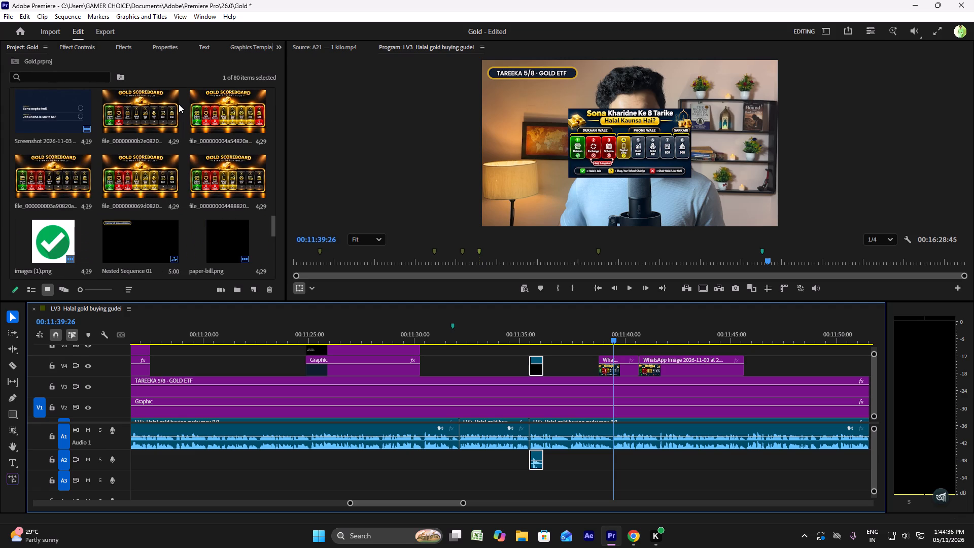
pyautogui.scroll(-1, 179, 104)
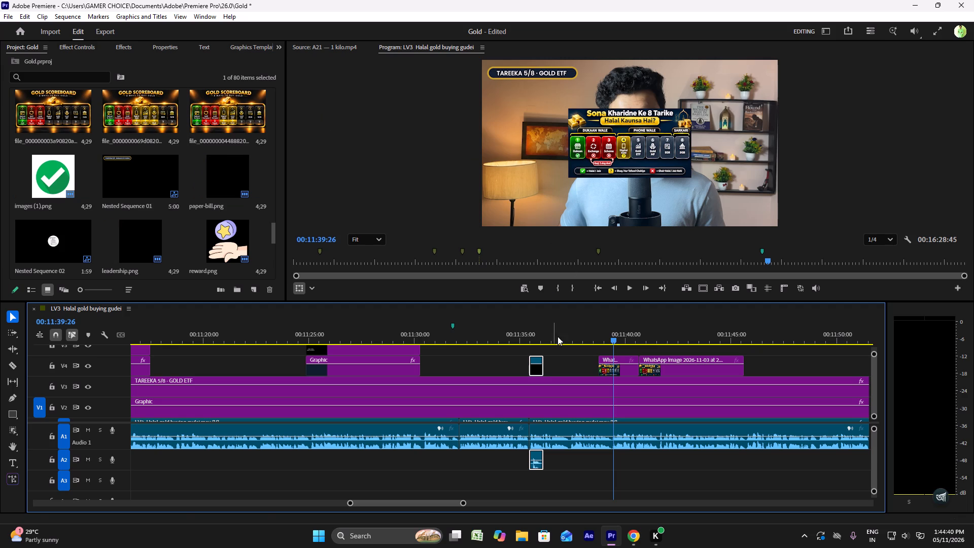
# Play back the narration over the two chart images from about 00:11:38:15.
pyautogui.click(589, 339)
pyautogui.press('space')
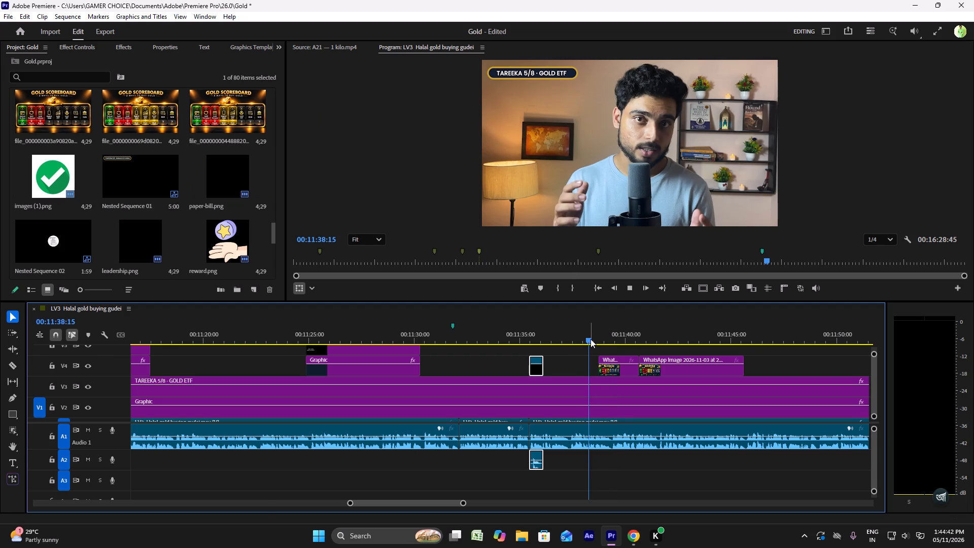
pyautogui.scroll(-3, 591, 339)
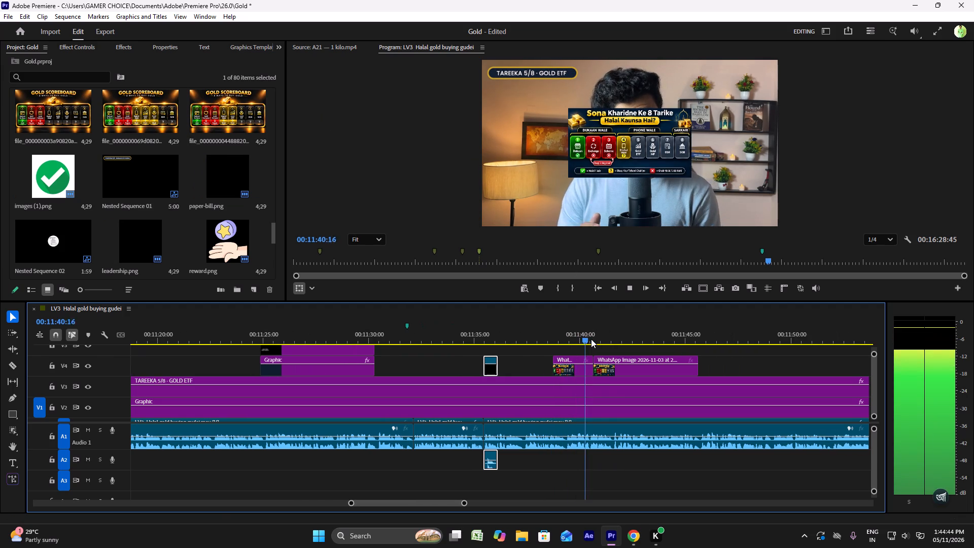
pyautogui.click(733, 343)
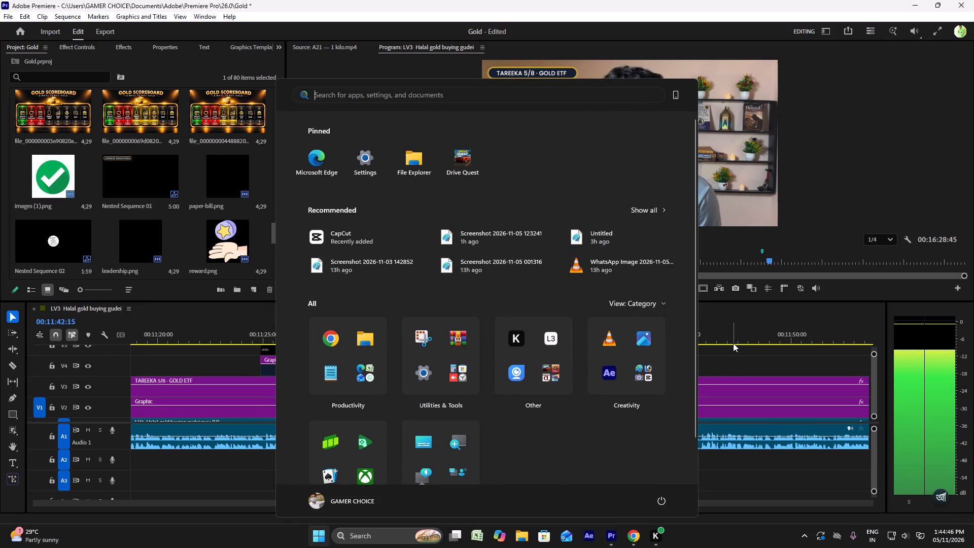
# Scale both Sona Kharidne Ke 8 Tarike images on V4 to 241% so they fill the frame.
pyautogui.click(580, 332)
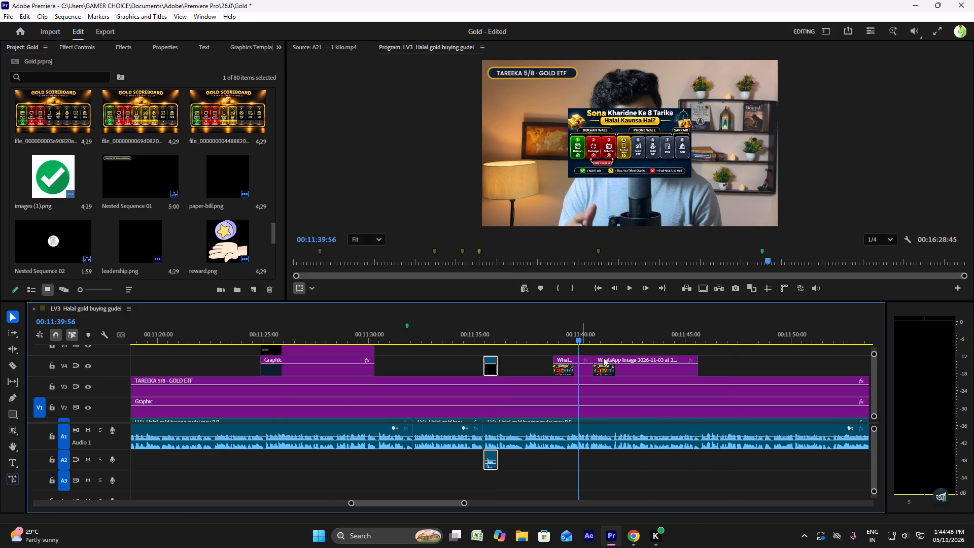
pyautogui.moveTo(606, 348); pyautogui.dragTo(588, 362)
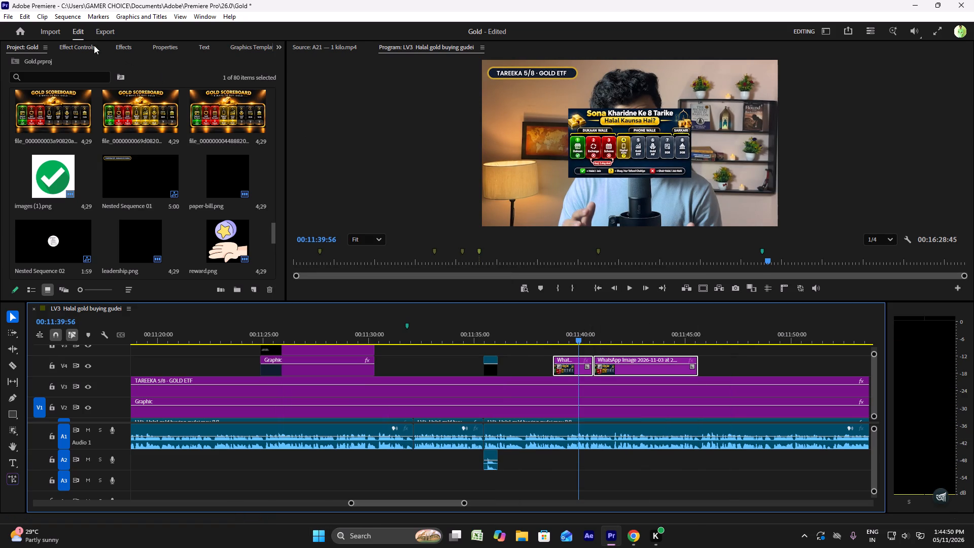
pyautogui.click(89, 46)
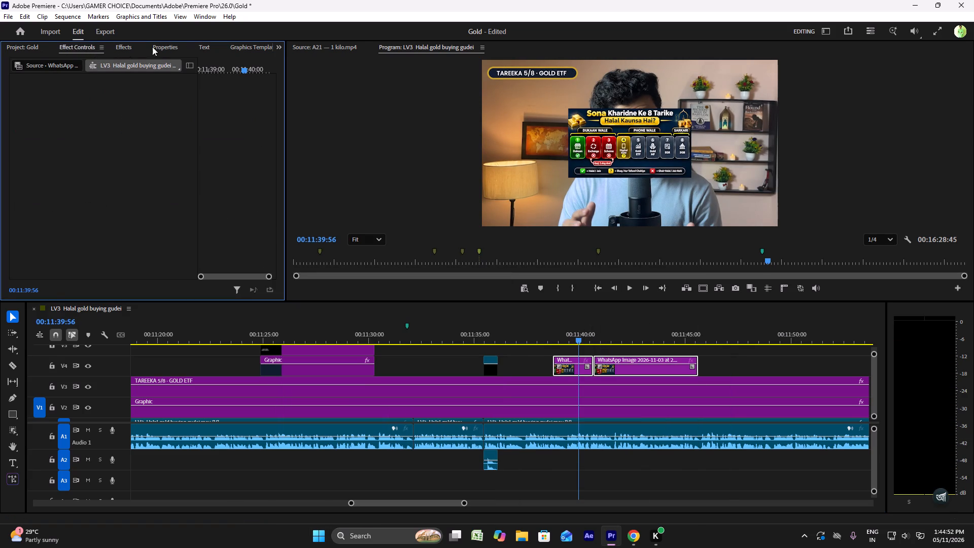
pyautogui.click(158, 47)
pyautogui.moveTo(129, 149); pyautogui.dragTo(152, 148)
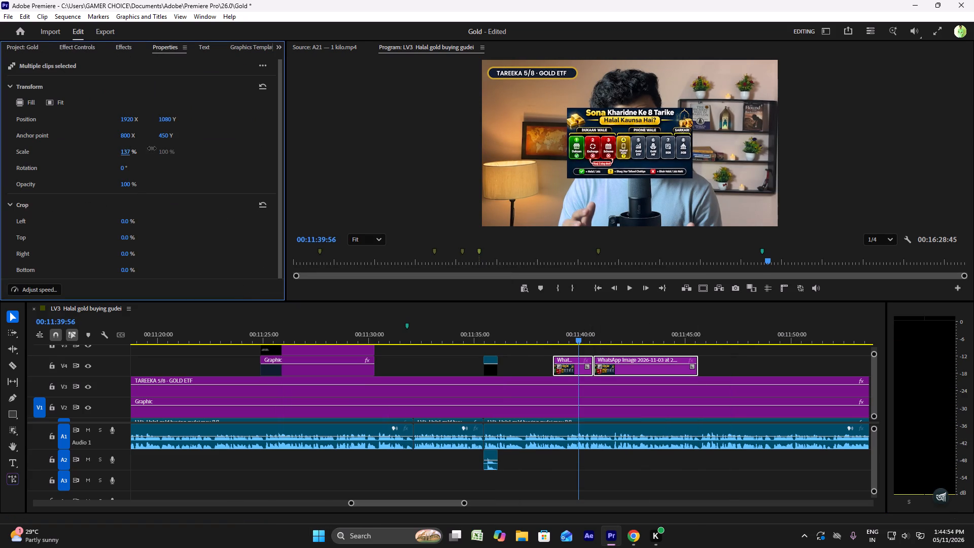
pyautogui.moveTo(152, 148); pyautogui.dragTo(191, 148)
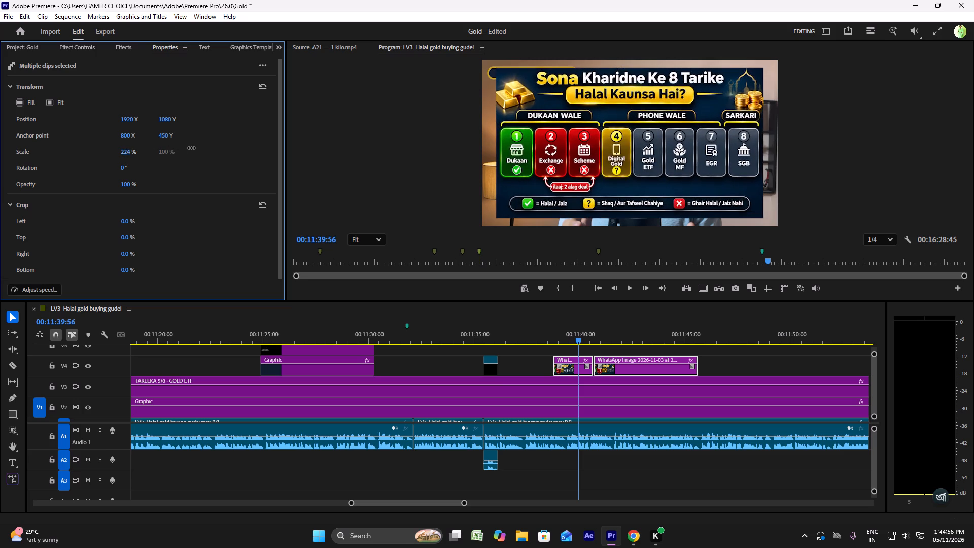
pyautogui.moveTo(191, 148); pyautogui.dragTo(199, 148)
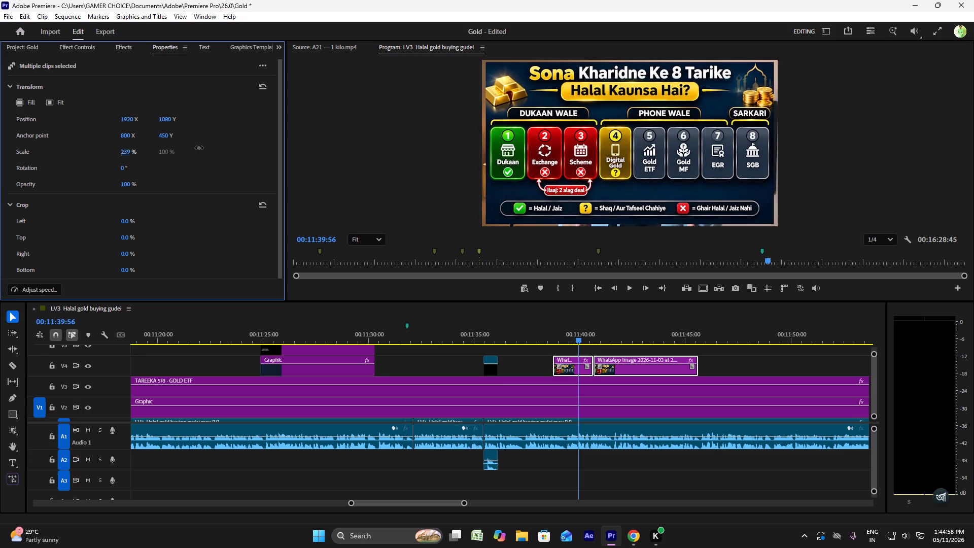
pyautogui.moveTo(199, 148); pyautogui.dragTo(201, 147)
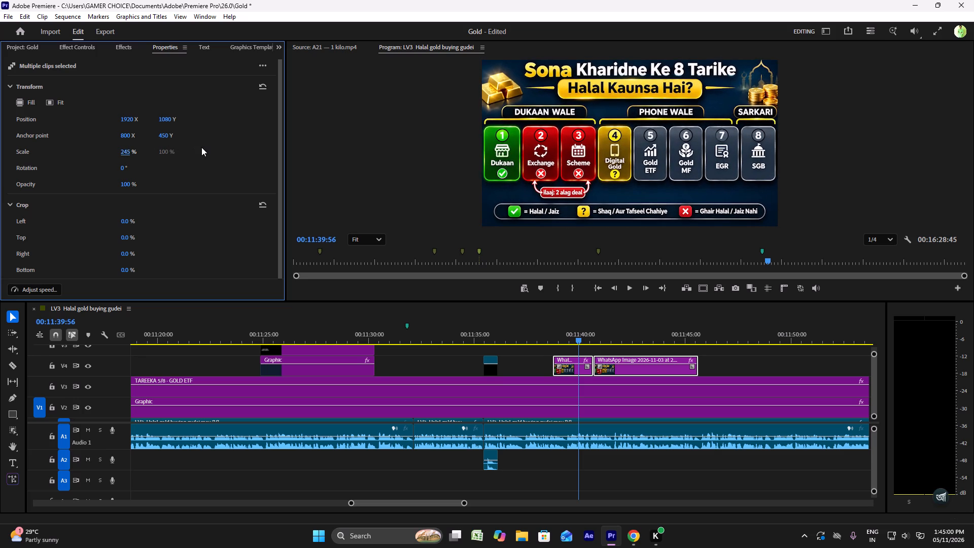
pyautogui.click(128, 152)
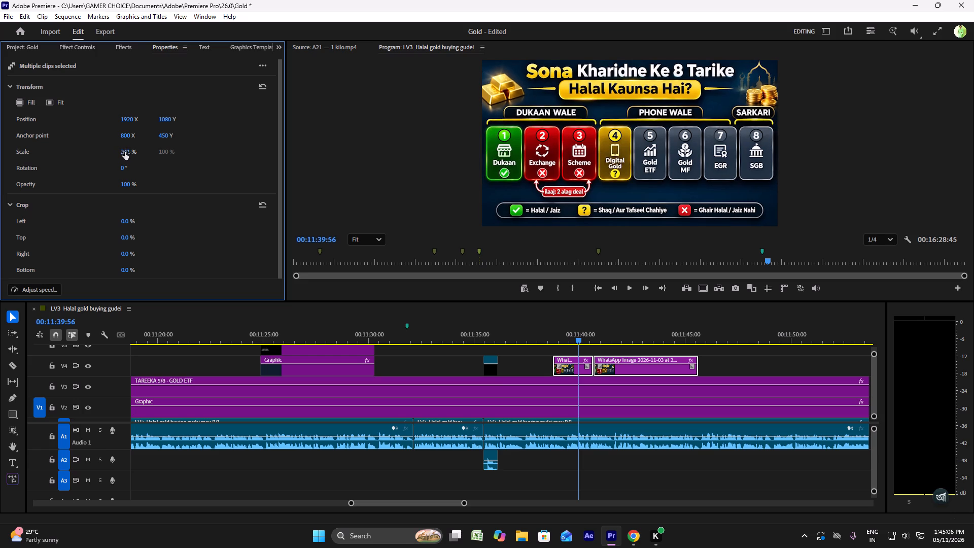
# Play back the enlarged chart images from 00:11:39:56 to about 00:11:44:45.
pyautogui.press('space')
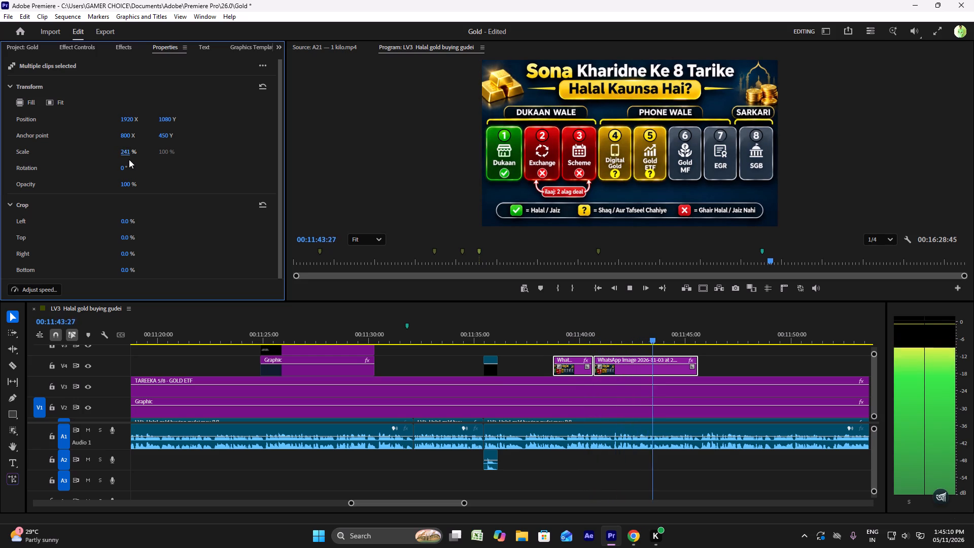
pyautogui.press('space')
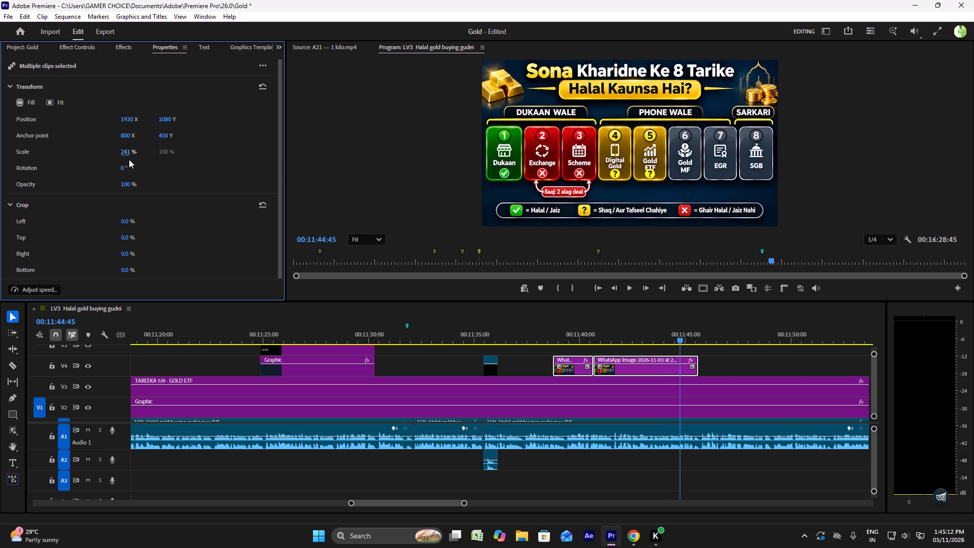